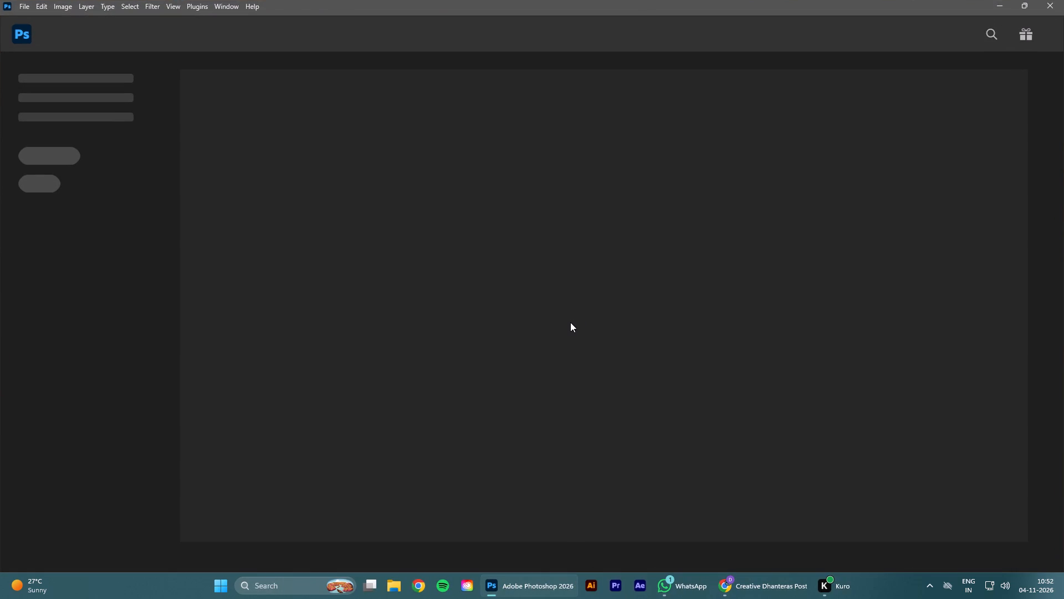
left_click(110, 272)
left_click(1042, 218)
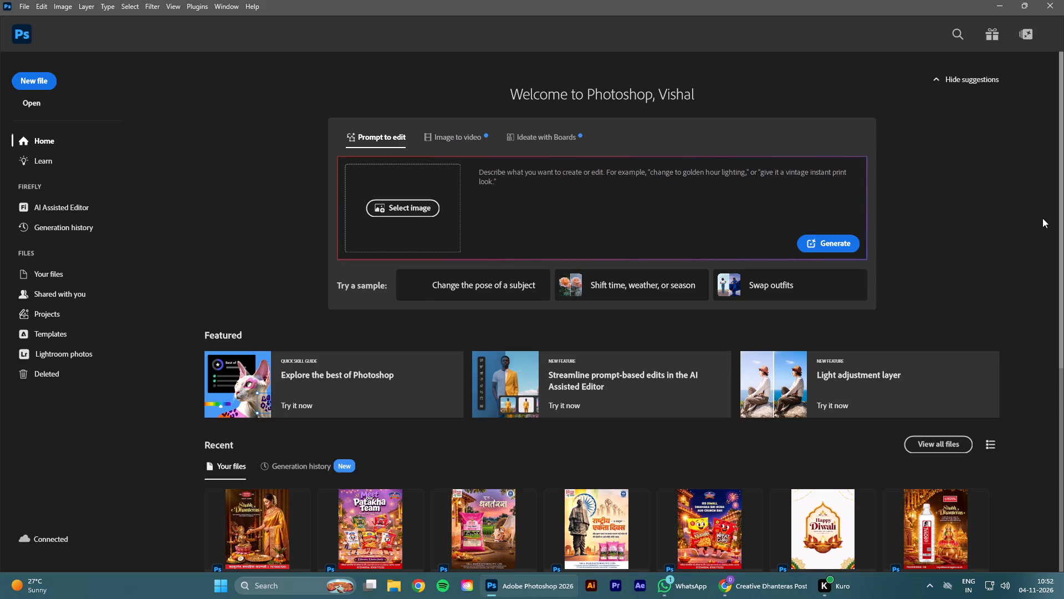
Create a new blank document from the recent custom 2160 x 2700 px preset at 300 ppi, RGB Color with white background.
scroll(523, 272, "down", 7)
scroll(590, 309, "down", 5)
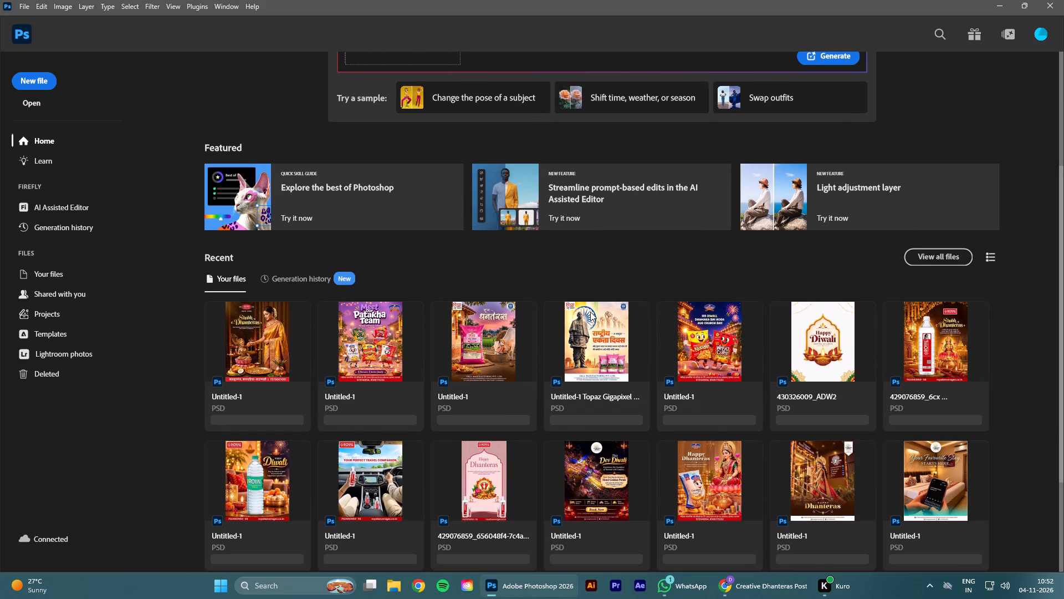
scroll(590, 312, "up", 12)
scroll(403, 165, "up", 7)
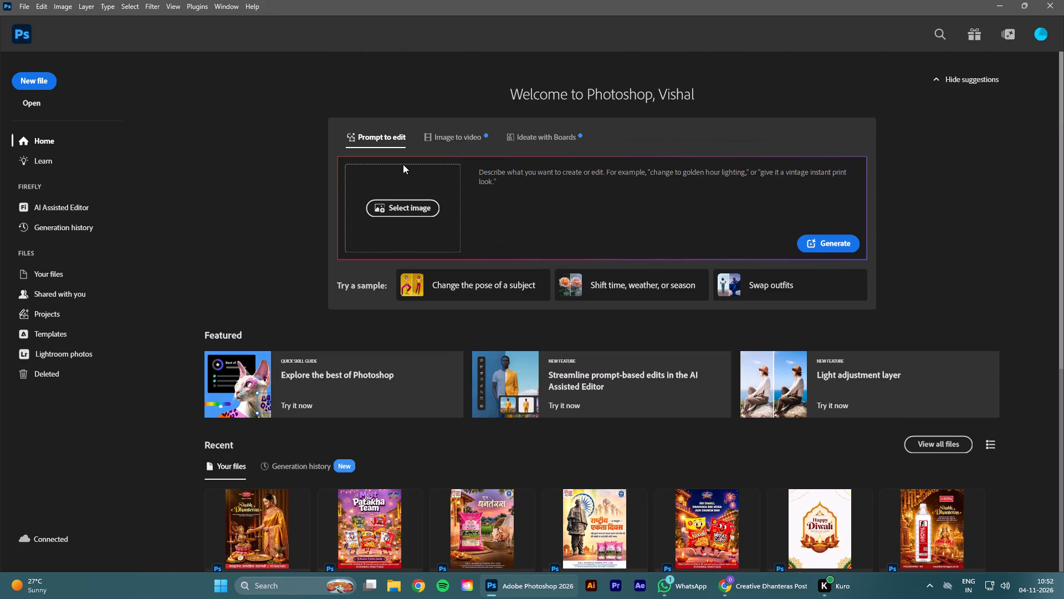
left_click(31, 80)
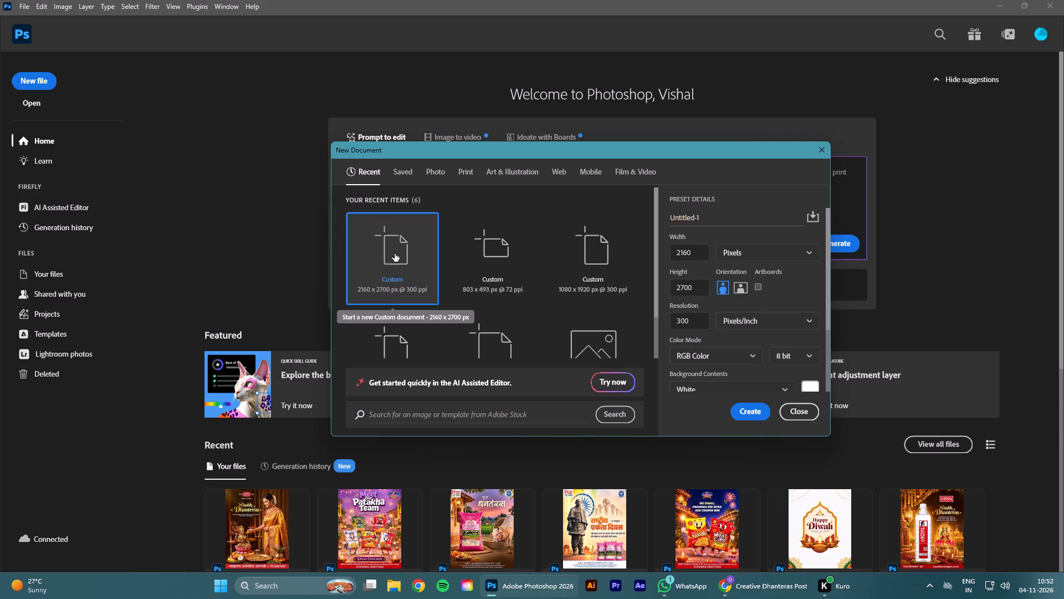
left_click(749, 409)
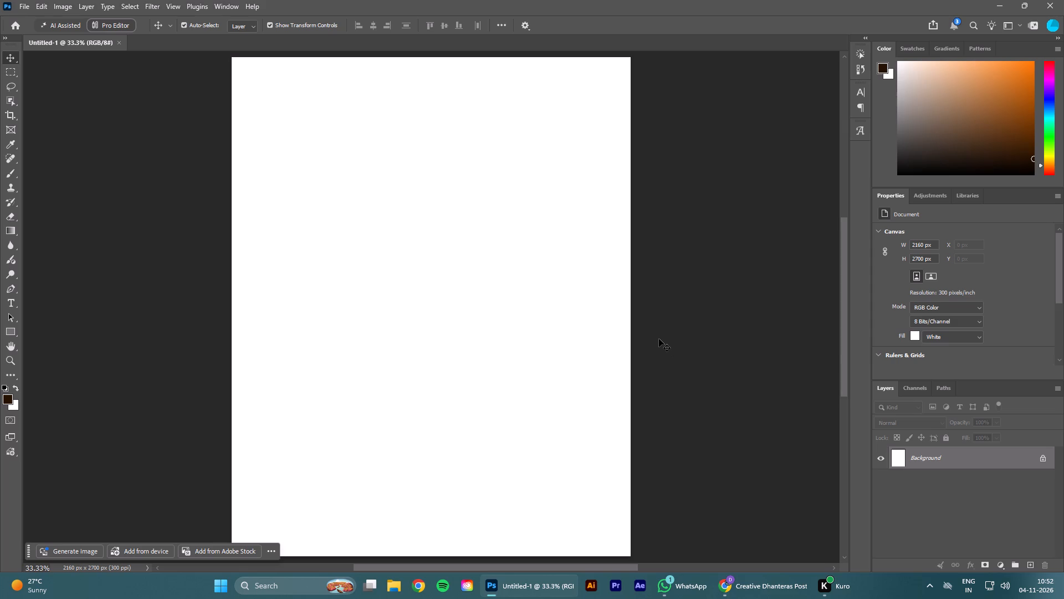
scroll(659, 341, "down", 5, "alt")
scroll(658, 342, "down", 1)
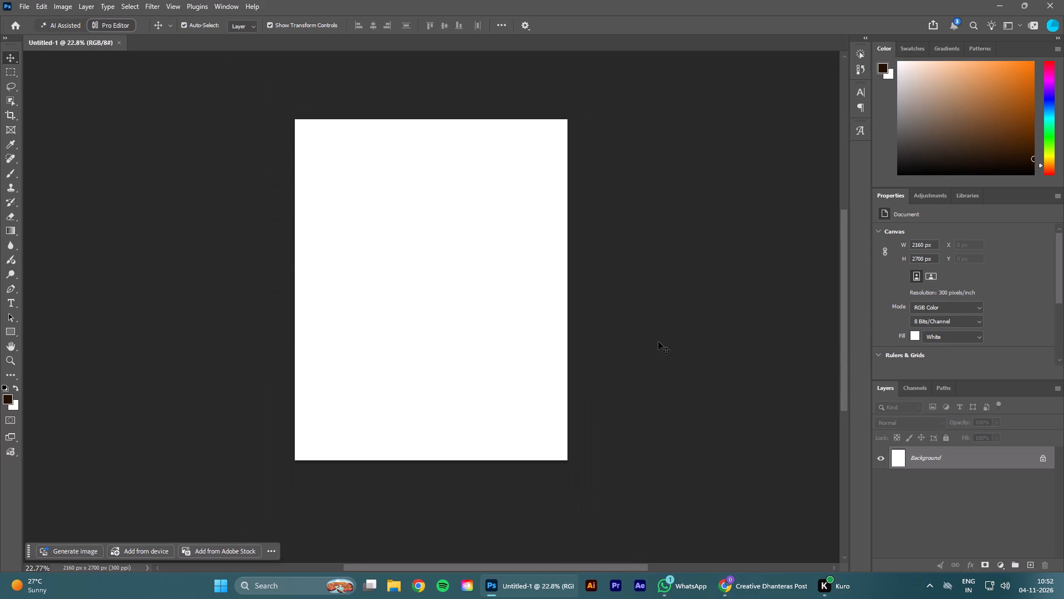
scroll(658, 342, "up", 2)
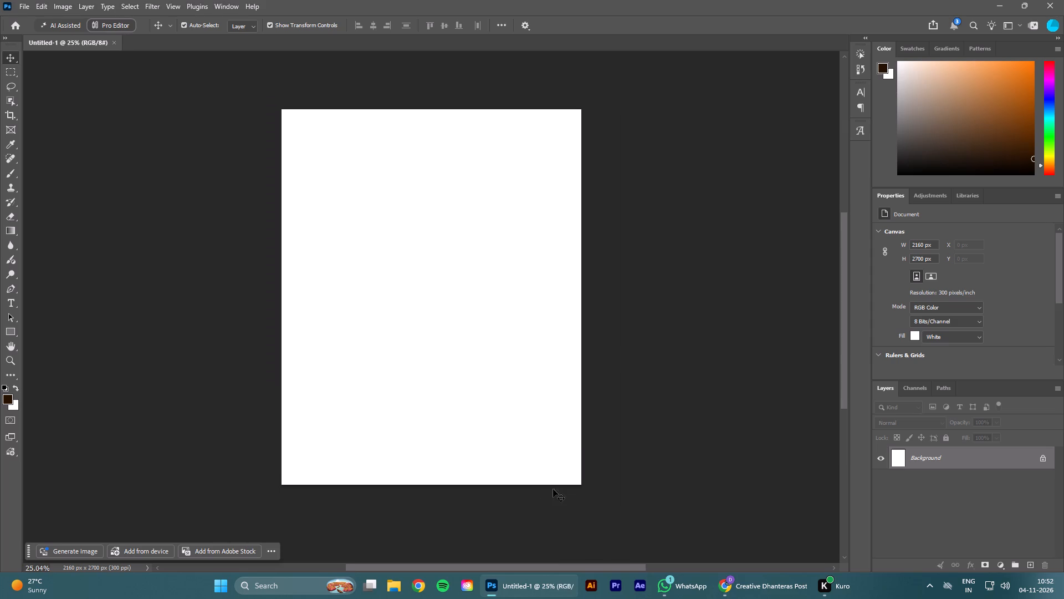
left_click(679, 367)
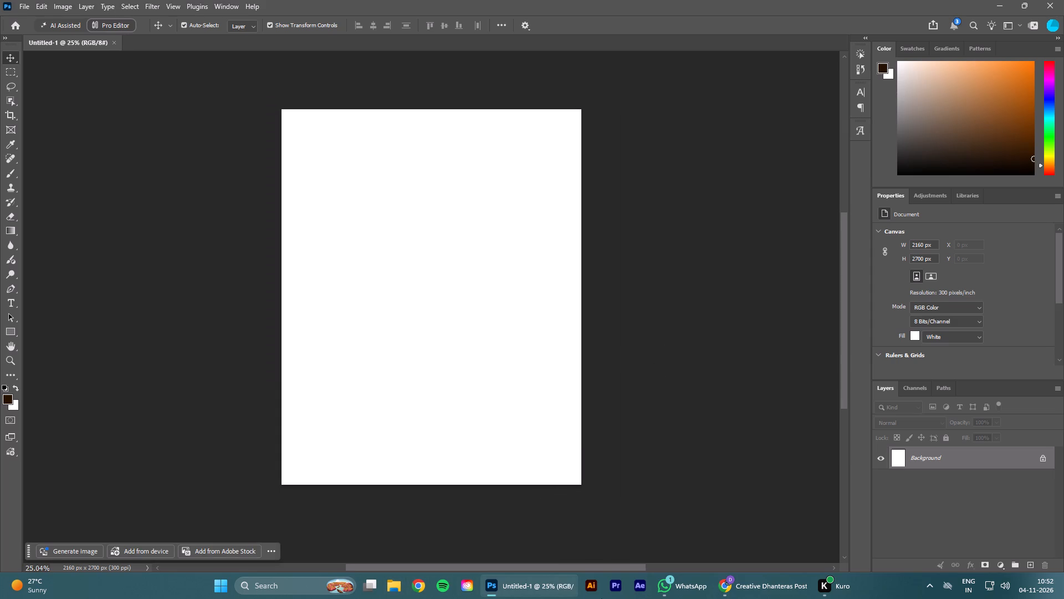
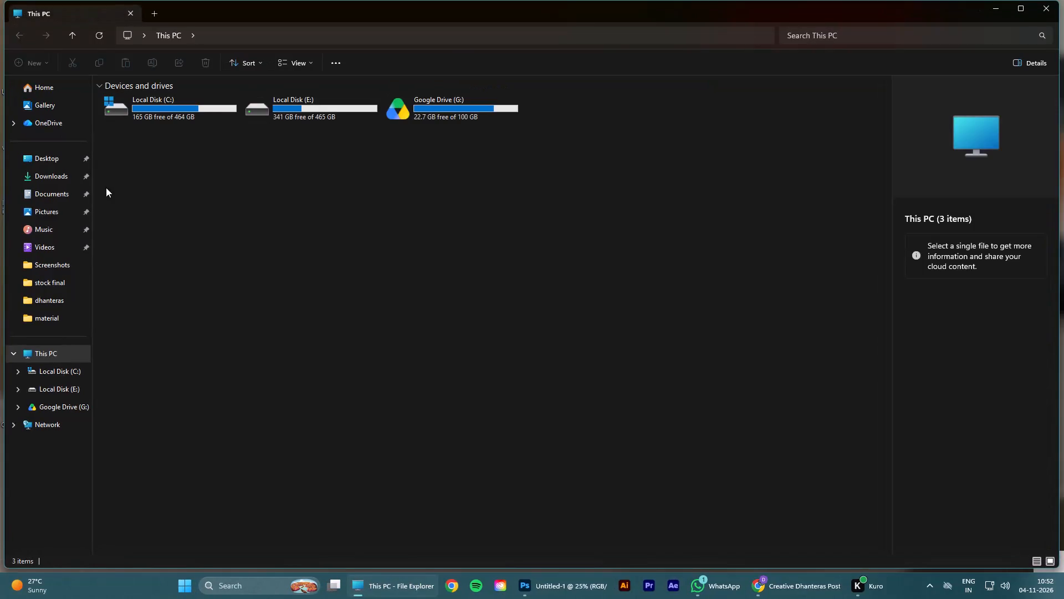
Place "Dhanteras Prosperity with Divya Jyoti Feed.png" from the Downloads folder into the blank Photoshop document, filling the 2160 x 2700 px canvas.
left_click(59, 177)
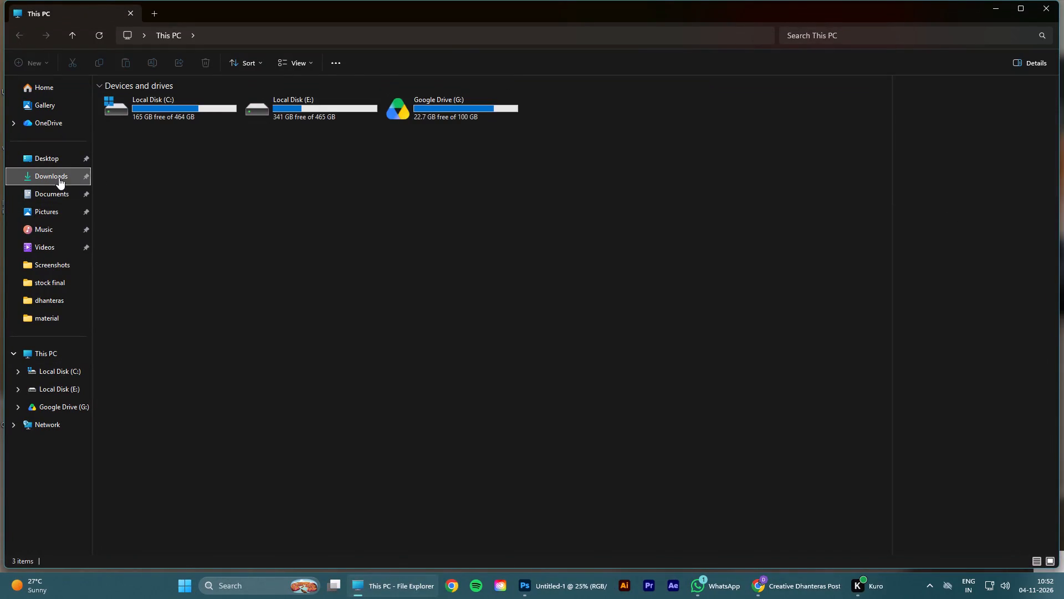
left_click(99, 33)
left_click(136, 108)
left_click_drag(137, 111, 345, 293)
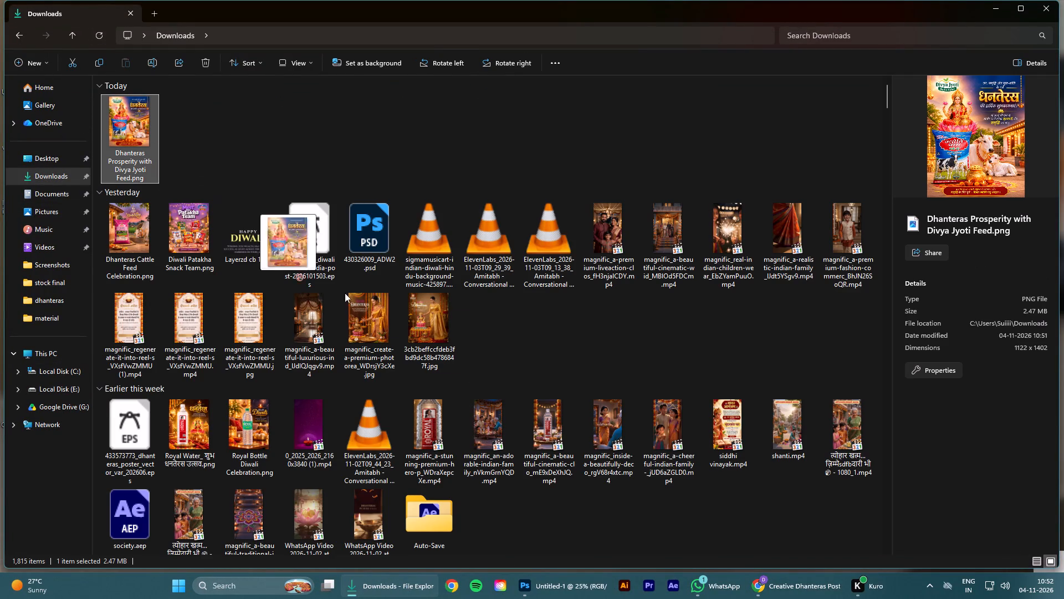
left_click_drag(345, 293, 529, 402)
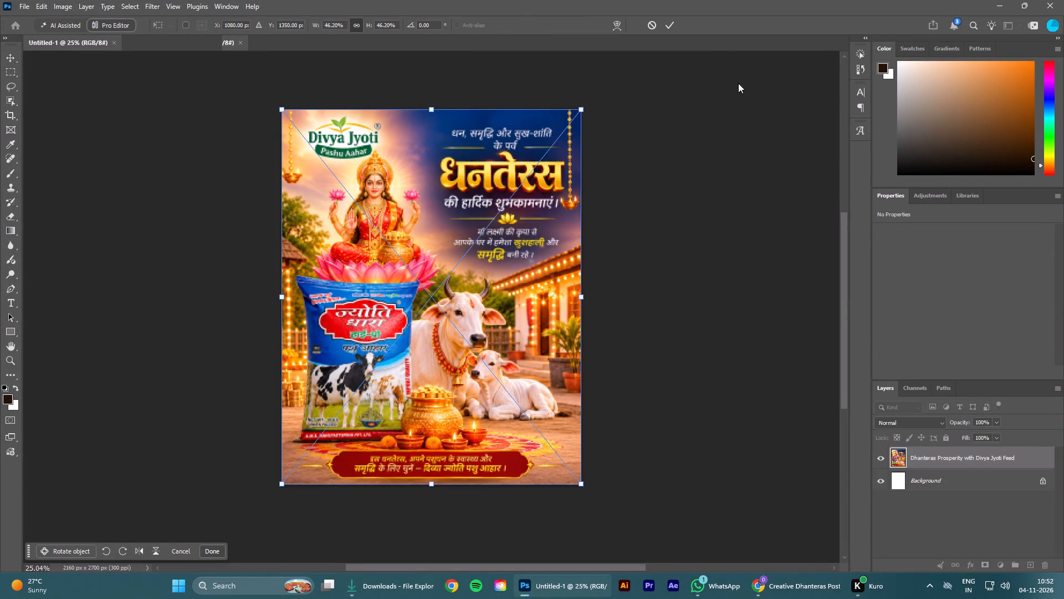
left_click(671, 26)
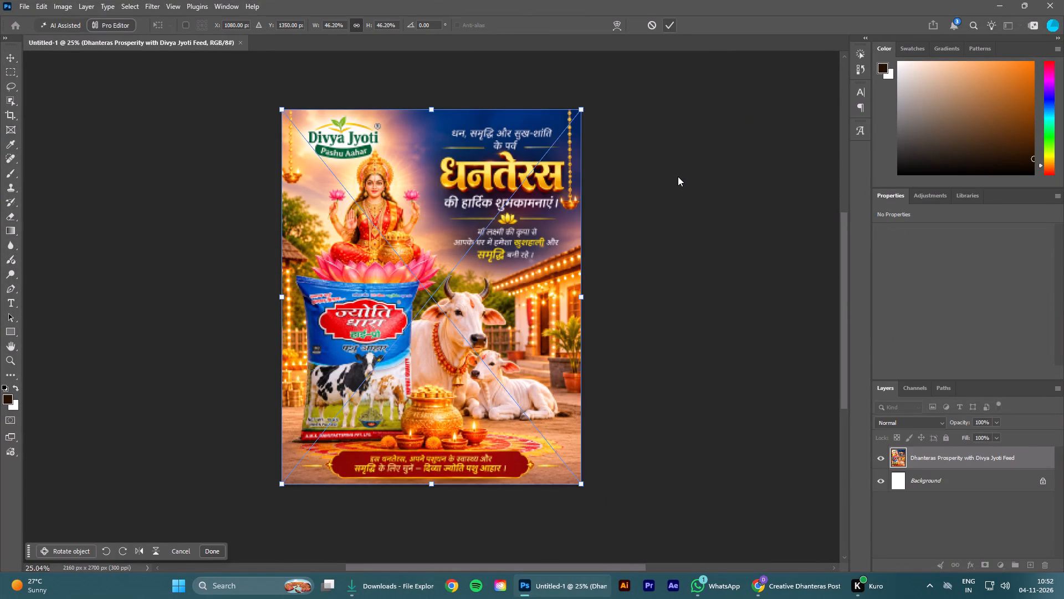
left_click(670, 25)
left_click(690, 200)
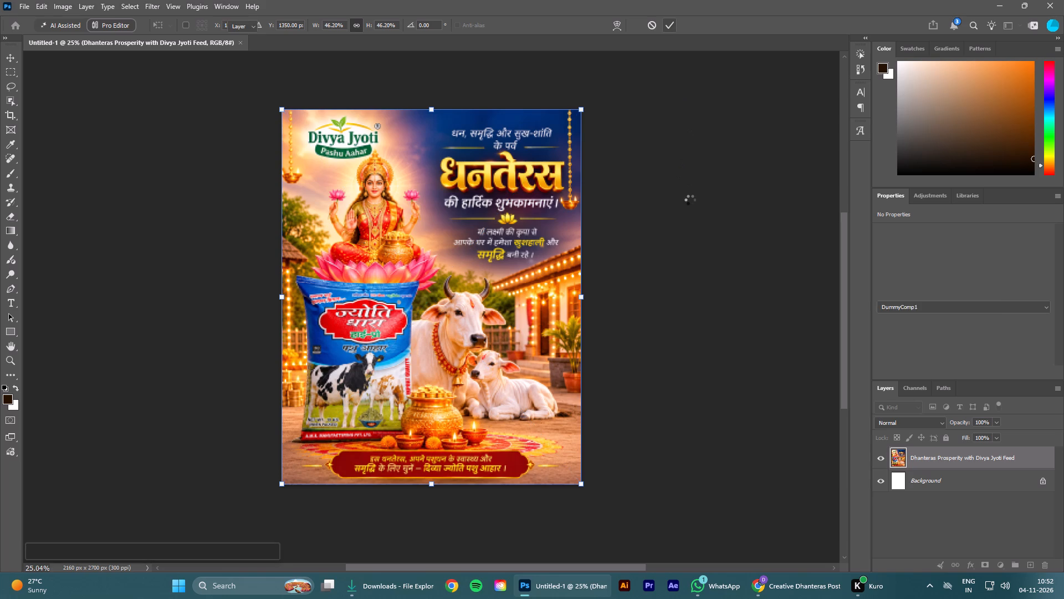
left_click(674, 233)
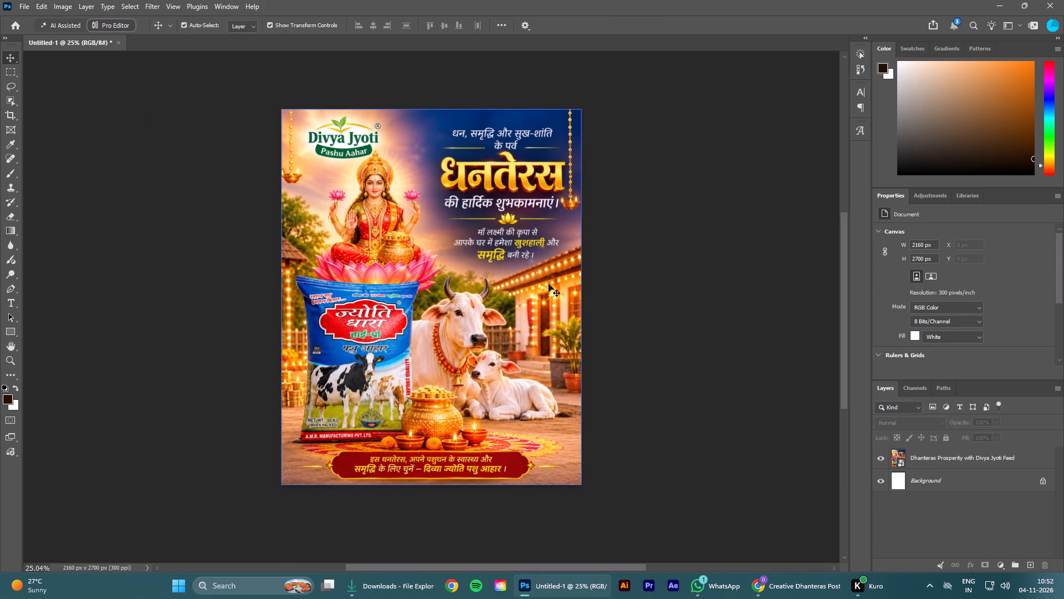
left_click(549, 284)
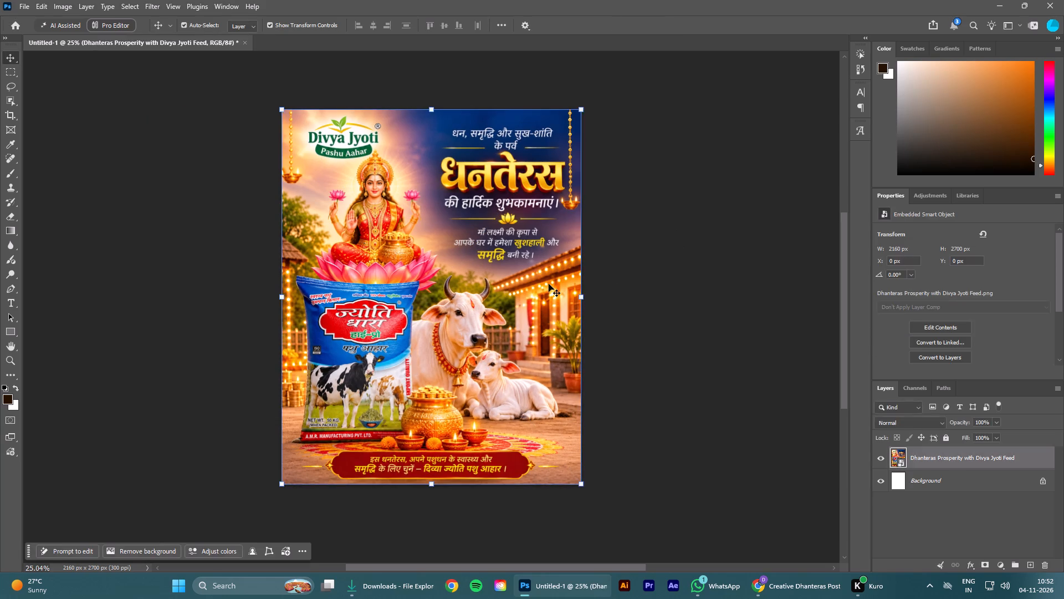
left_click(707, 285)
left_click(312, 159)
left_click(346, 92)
Lasso loosely around the Divya Jyoti Pashu Aahar logo above the goddess and apply Remove to it on the placed poster layer.
scroll(346, 92, "up", 16)
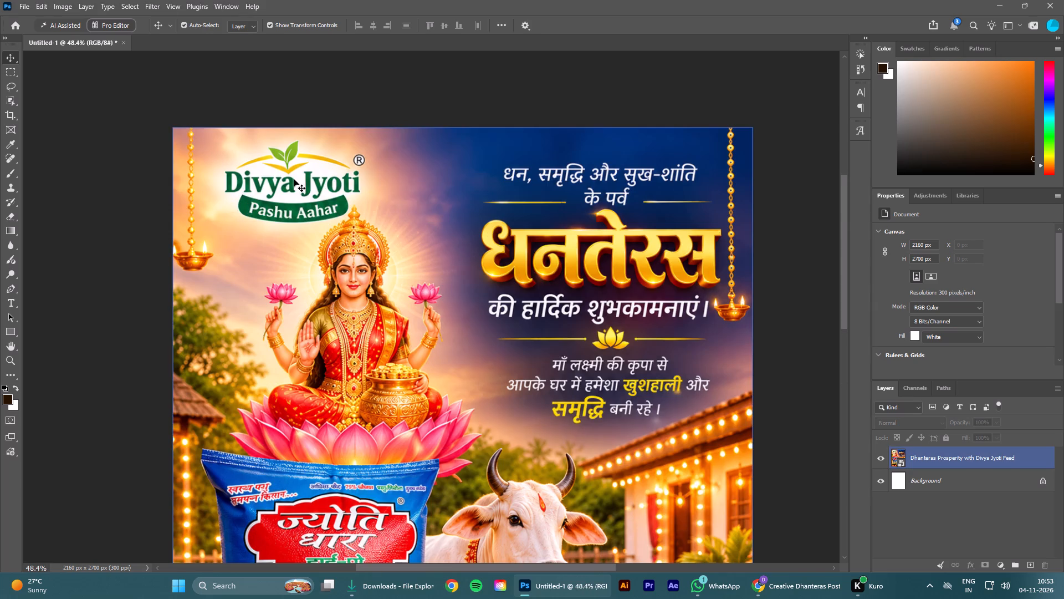
scroll(259, 181, "down", 4)
scroll(266, 150, "up", 2)
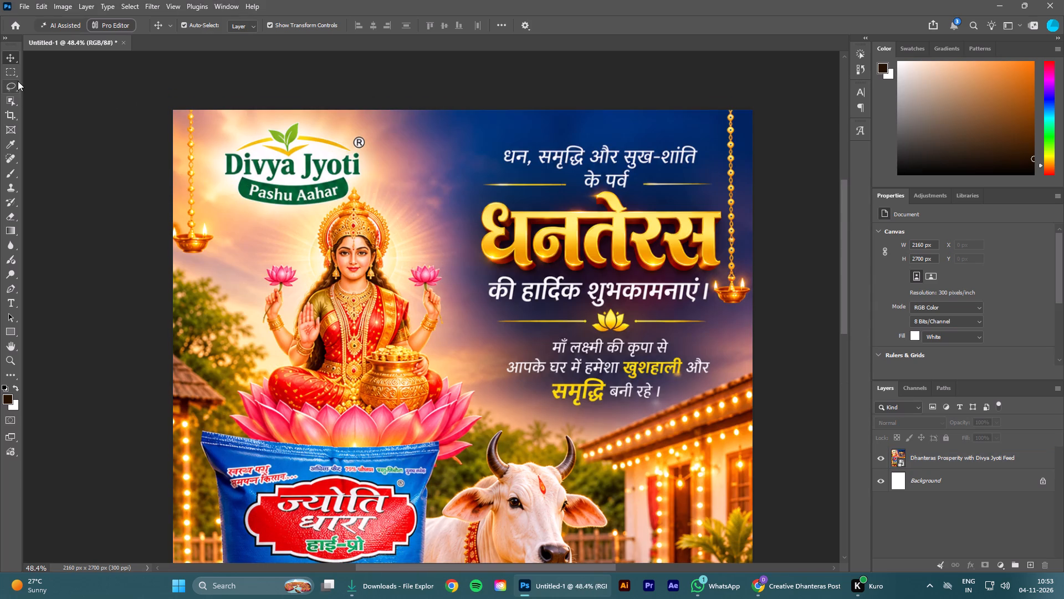
left_click(12, 86)
left_click_drag(264, 128, 232, 142)
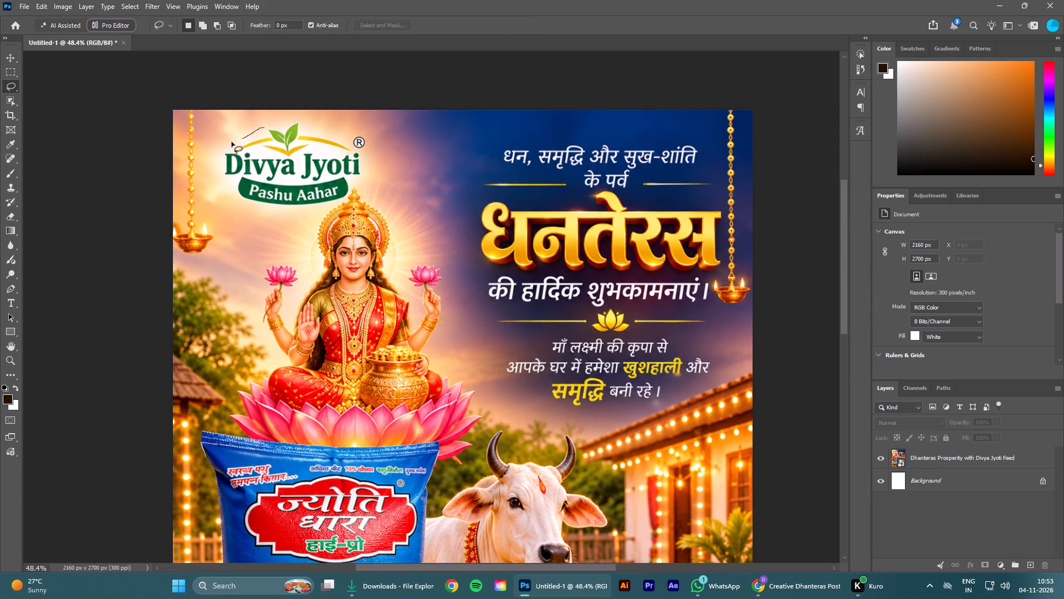
left_click_drag(232, 142, 294, 208)
left_click_drag(294, 208, 345, 199)
left_click_drag(345, 199, 380, 145)
left_click_drag(380, 145, 274, 122)
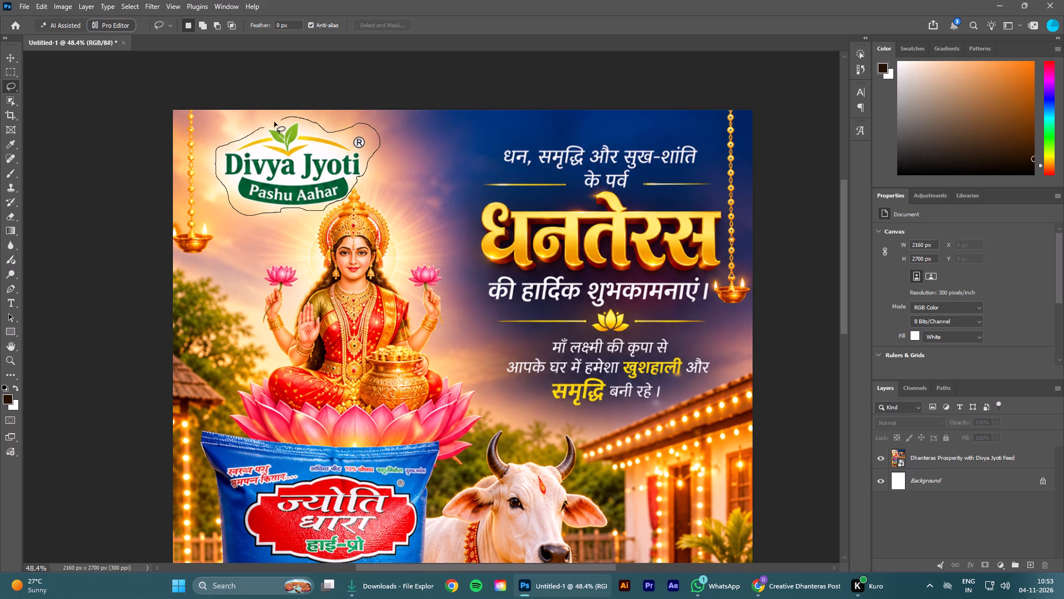
left_click_drag(274, 122, 258, 128)
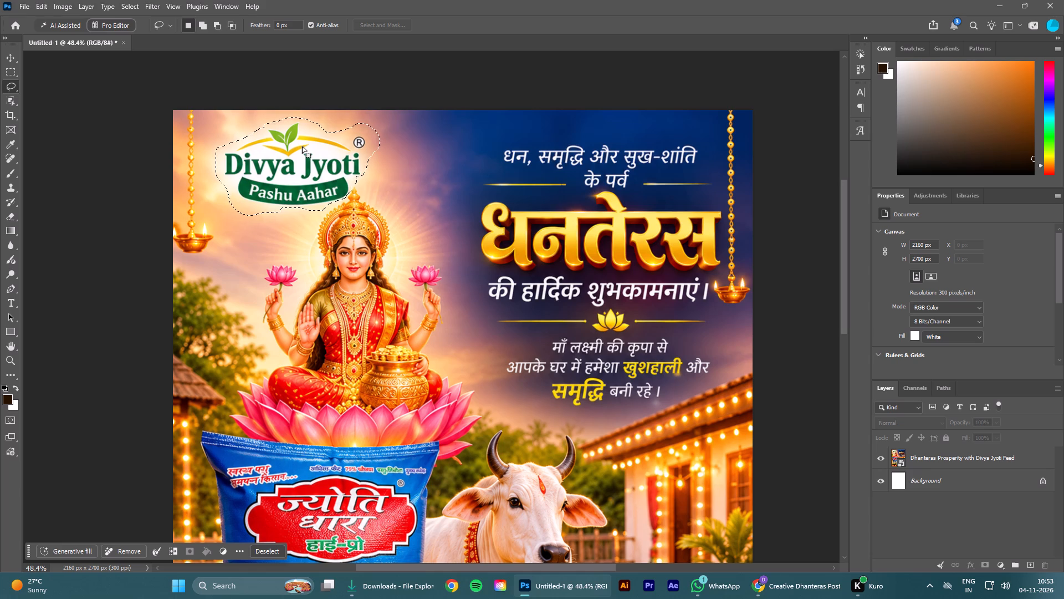
scroll(302, 146, "down", 1)
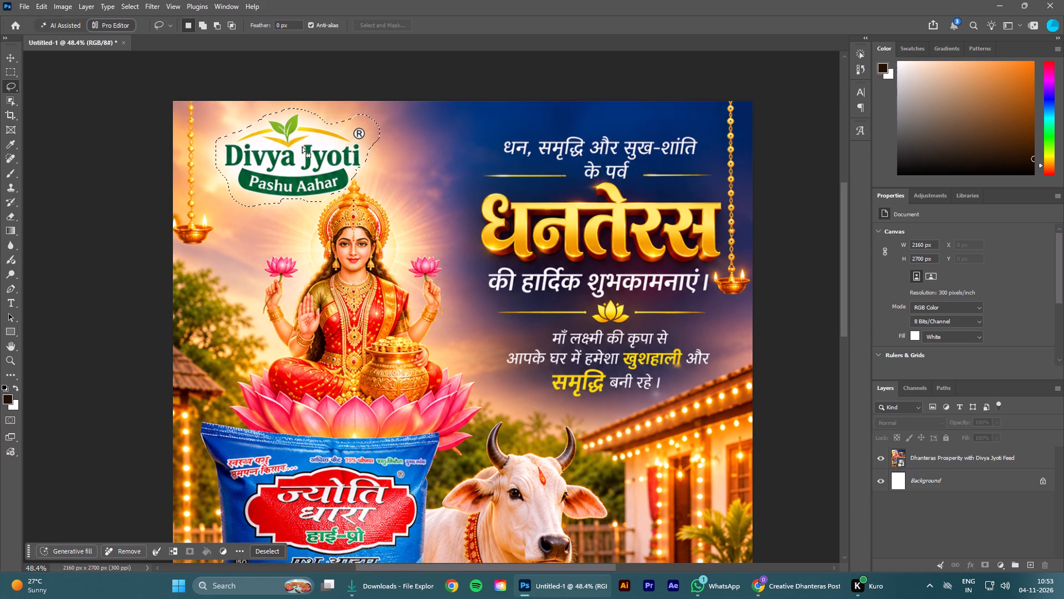
scroll(302, 146, "down", 2, "alt")
scroll(302, 146, "down", 3)
scroll(302, 146, "down", 4, "alt")
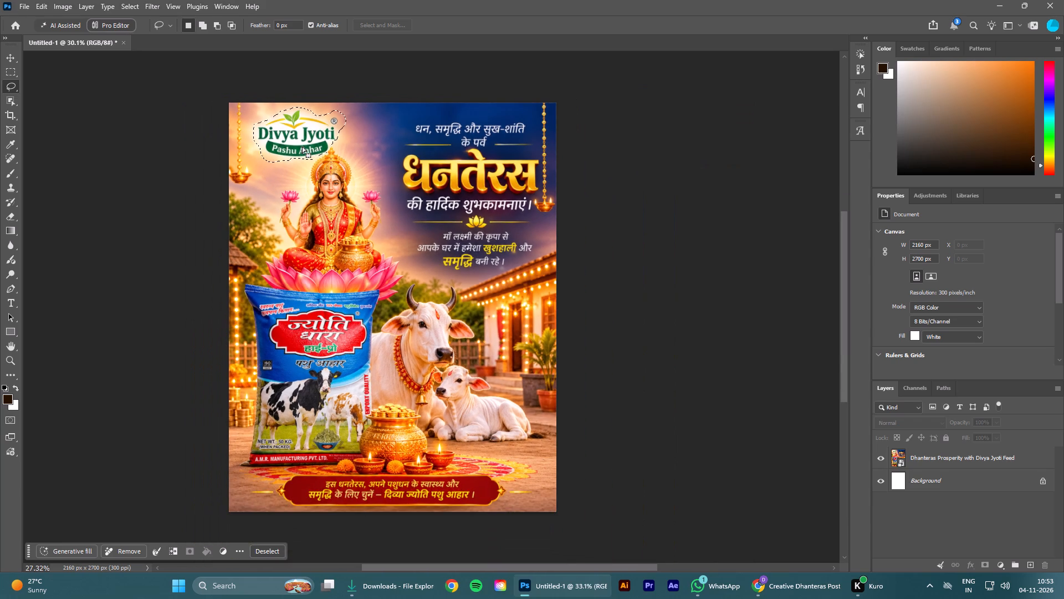
left_click_drag(518, 566, 497, 561)
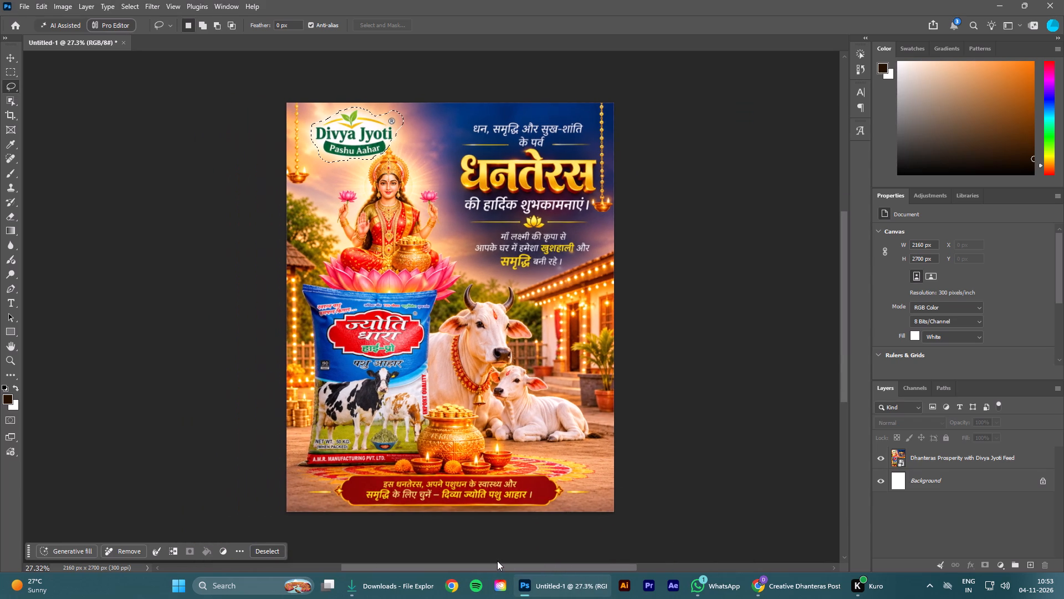
left_click_drag(497, 561, 497, 561)
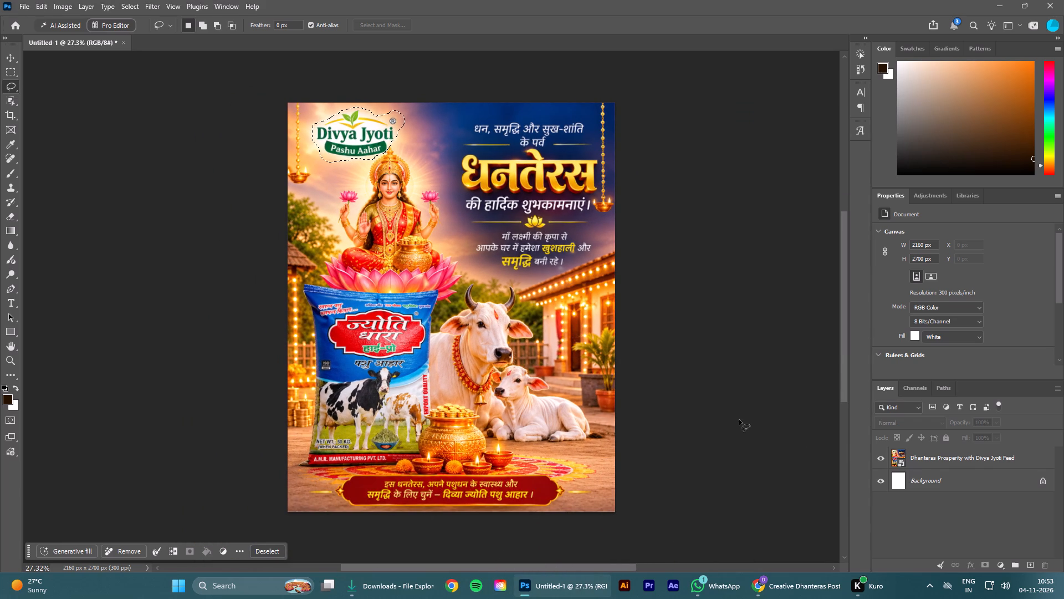
left_click(918, 454)
left_click(122, 551)
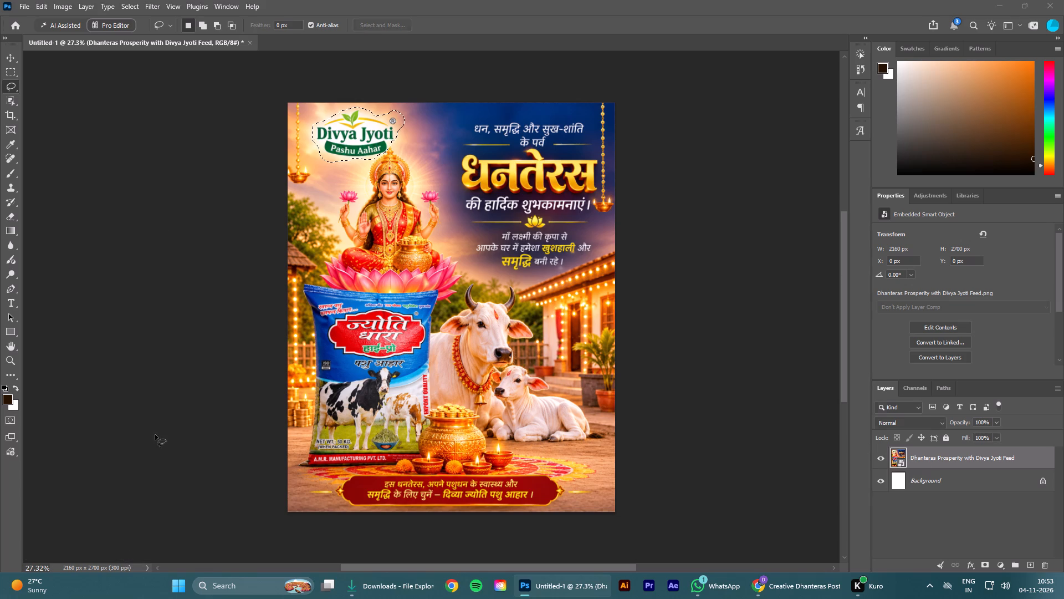
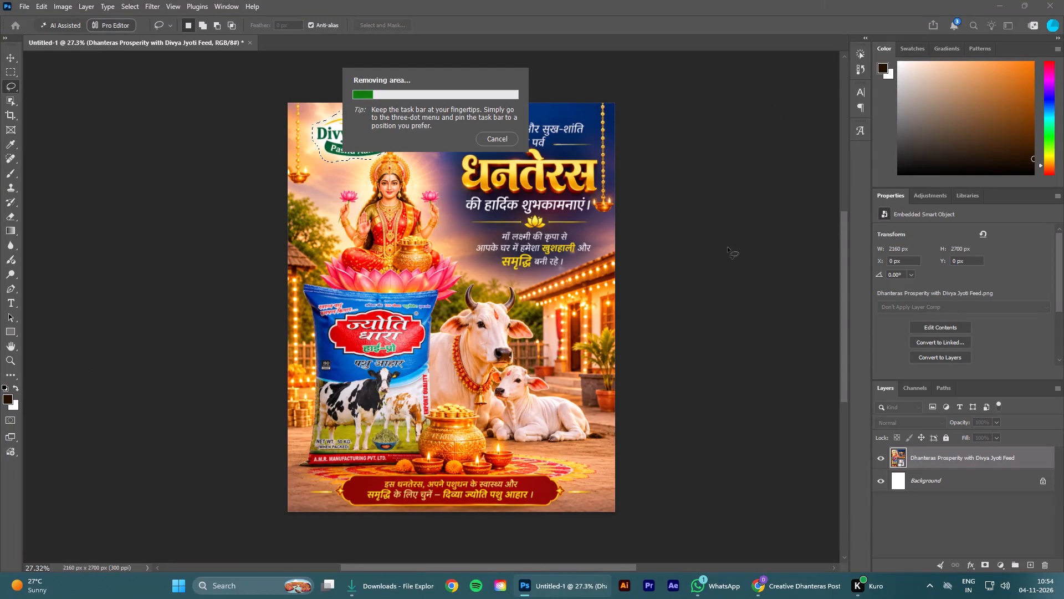
Dismiss the program error and retry Remove on the lassoed Divya Jyoti Pashu Aahar logo.
left_click(733, 215)
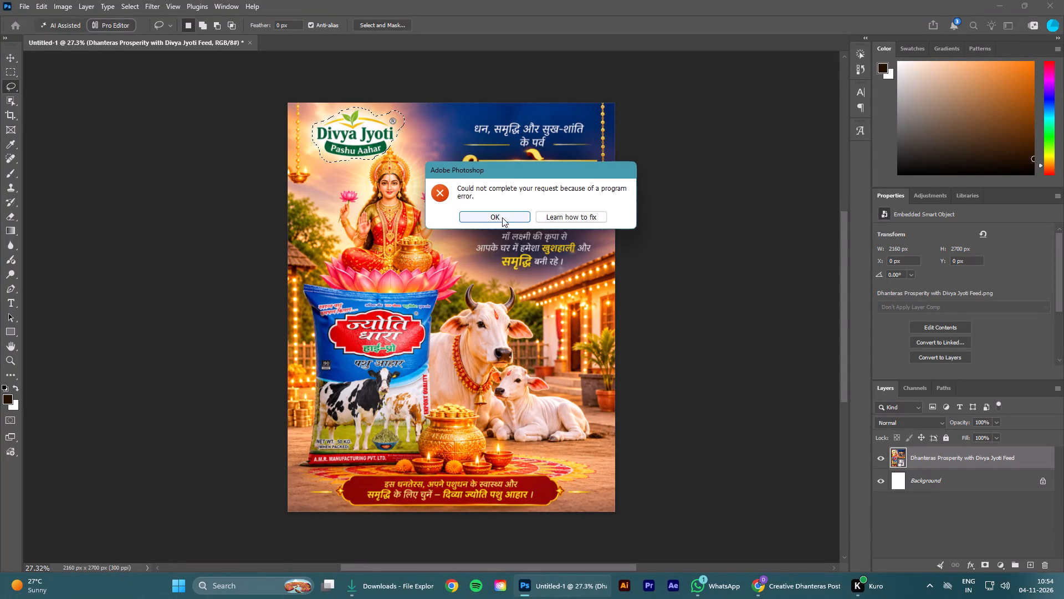
left_click(502, 217)
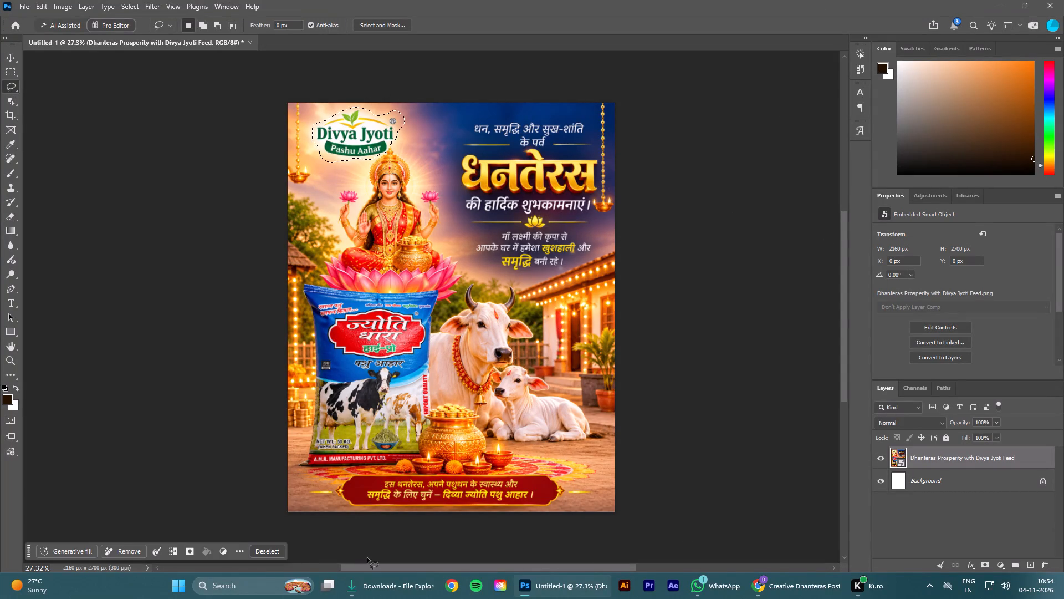
left_click(117, 559)
left_click(121, 554)
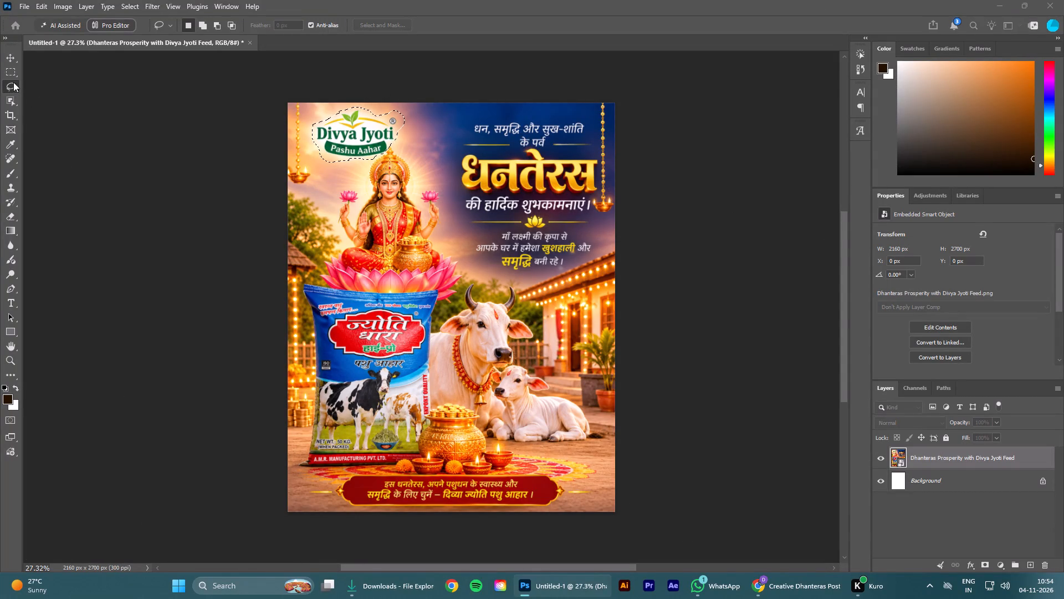
left_click(12, 53)
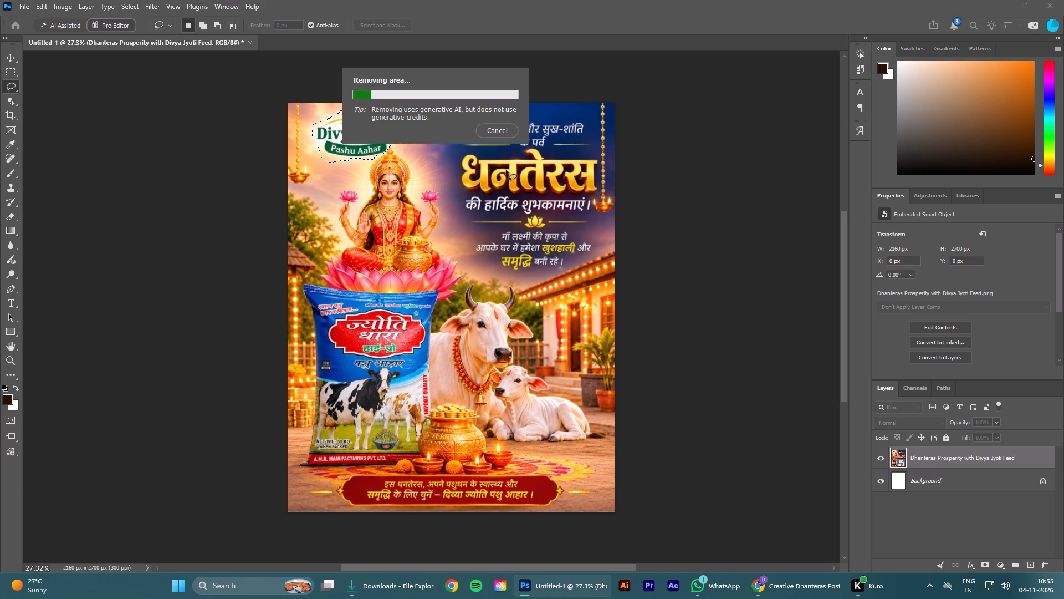
left_click(417, 82)
Switch to Chrome, search Google for "speed test" in a new tab, and open the Speedtest by Ookla site.
left_click(782, 586)
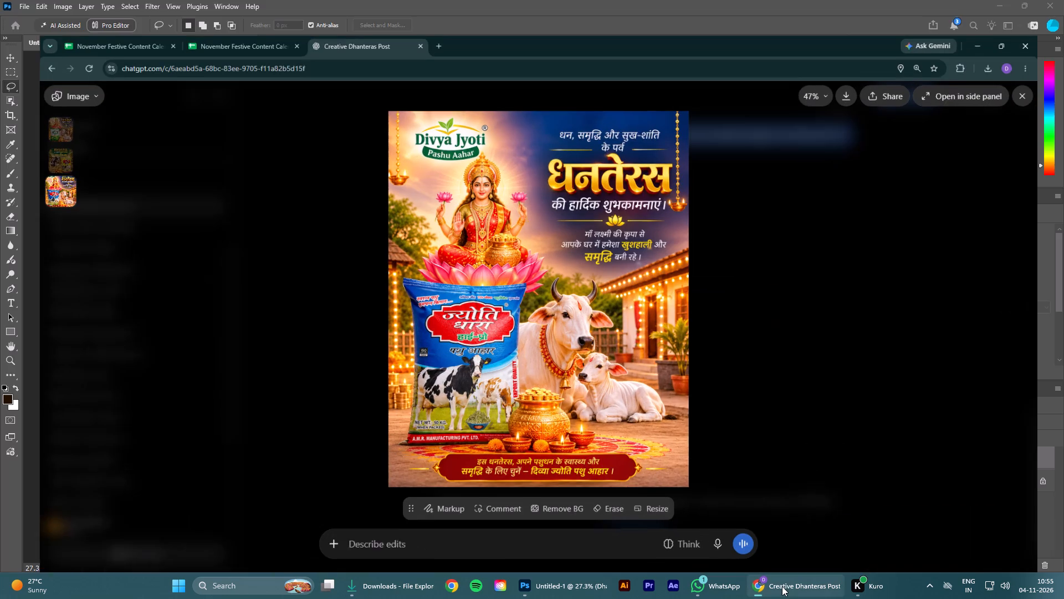
left_click(426, 8)
left_click(450, 209)
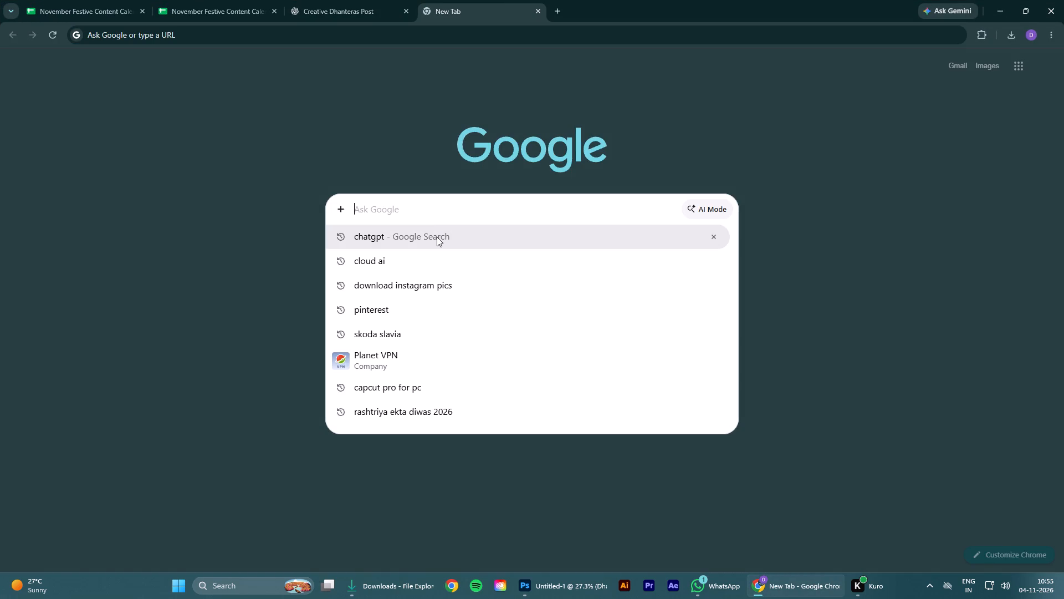
key("s")
key("p")
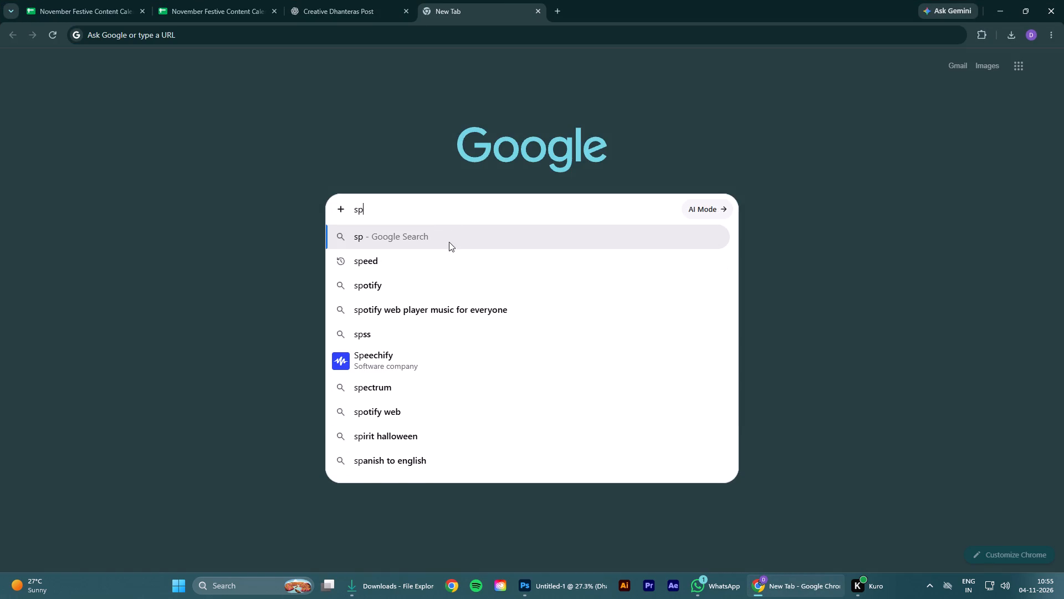
type("eed")
key("space")
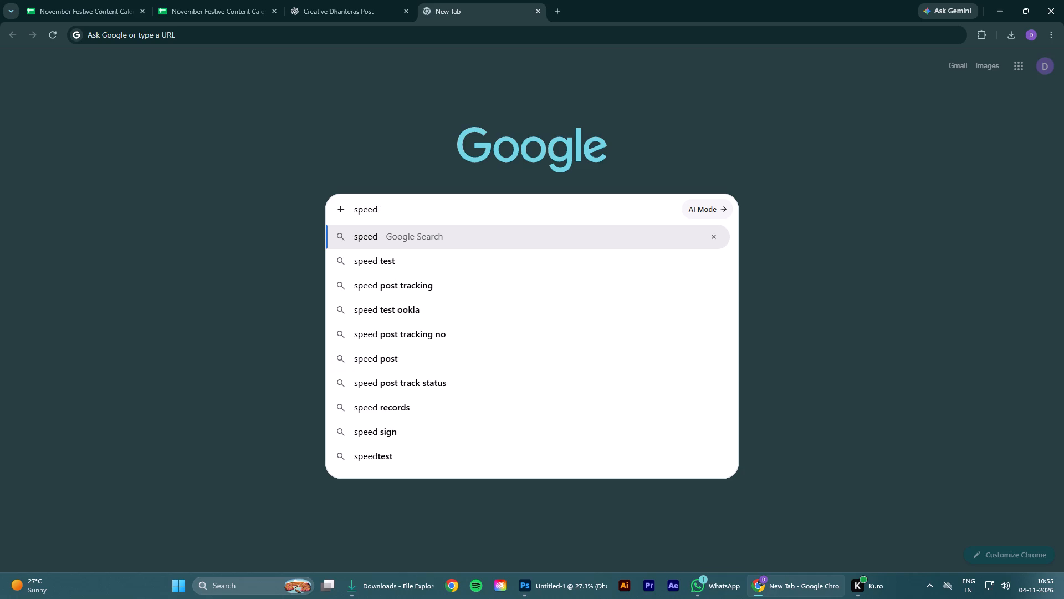
type("te")
type("st")
key("Return")
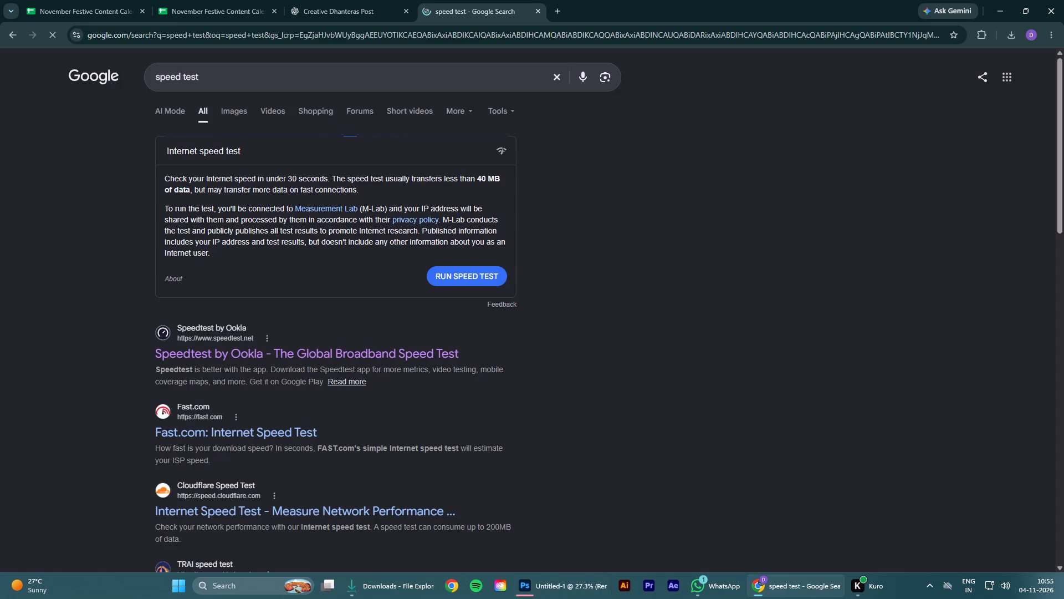
left_click(235, 359)
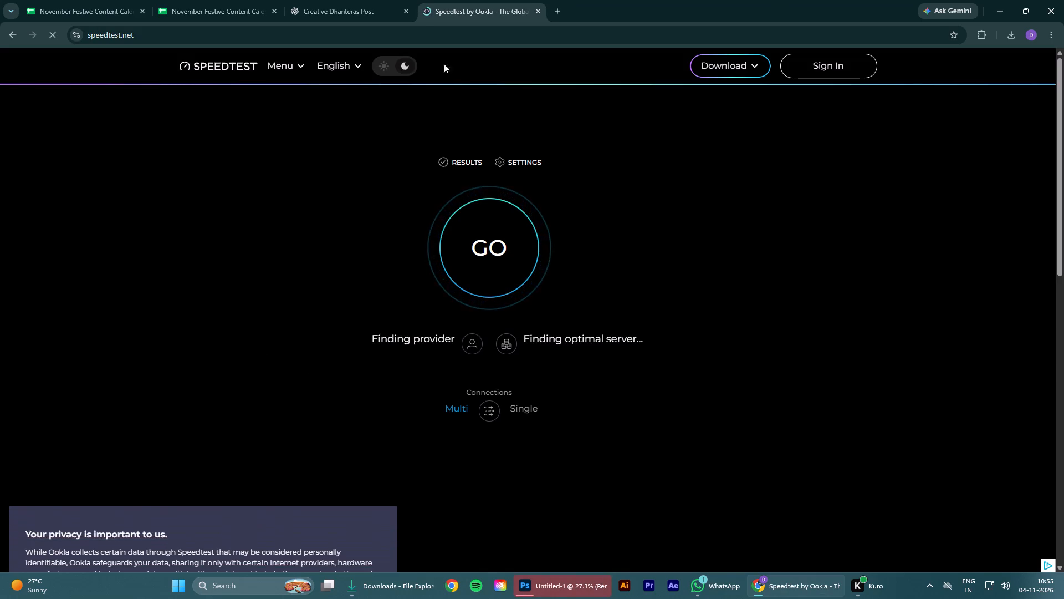
Close both November Festive Content Calendar browser tabs, keeping the ChatGPT and Speedtest tabs open.
left_click(403, 6)
left_click(273, 12)
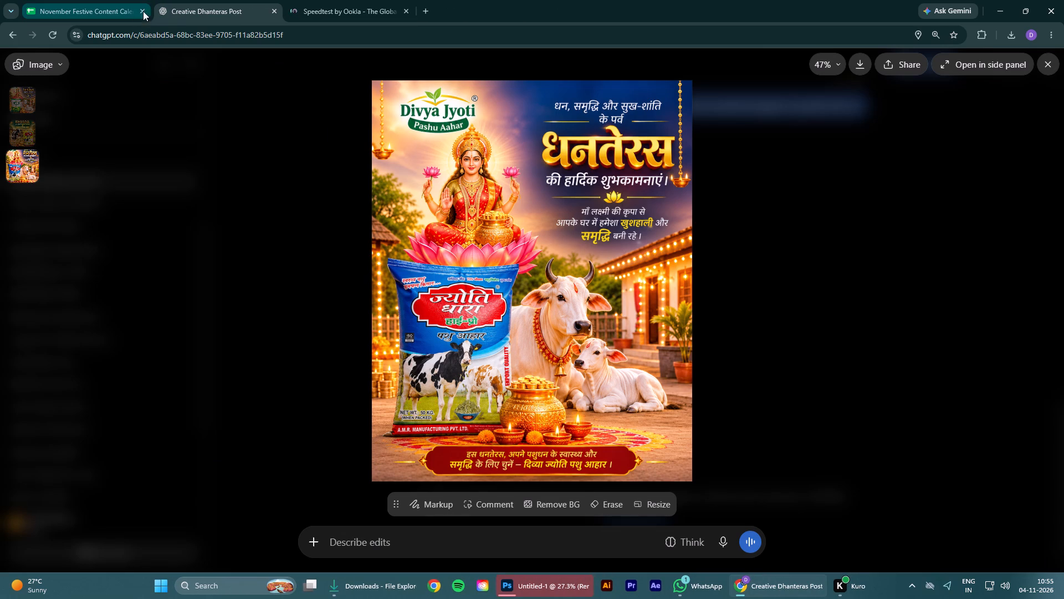
left_click(142, 10)
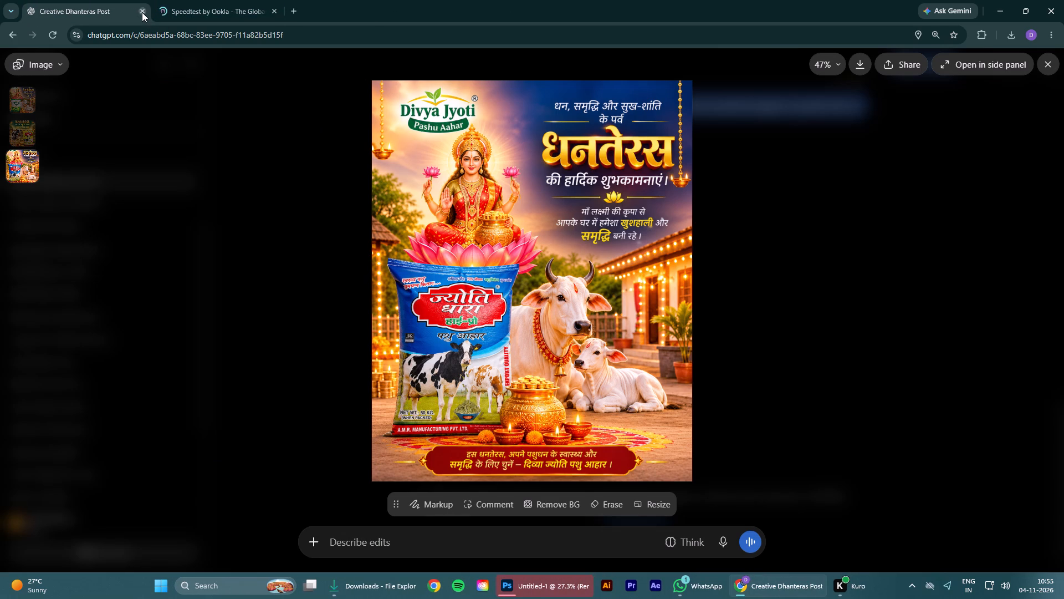
left_click(185, 14)
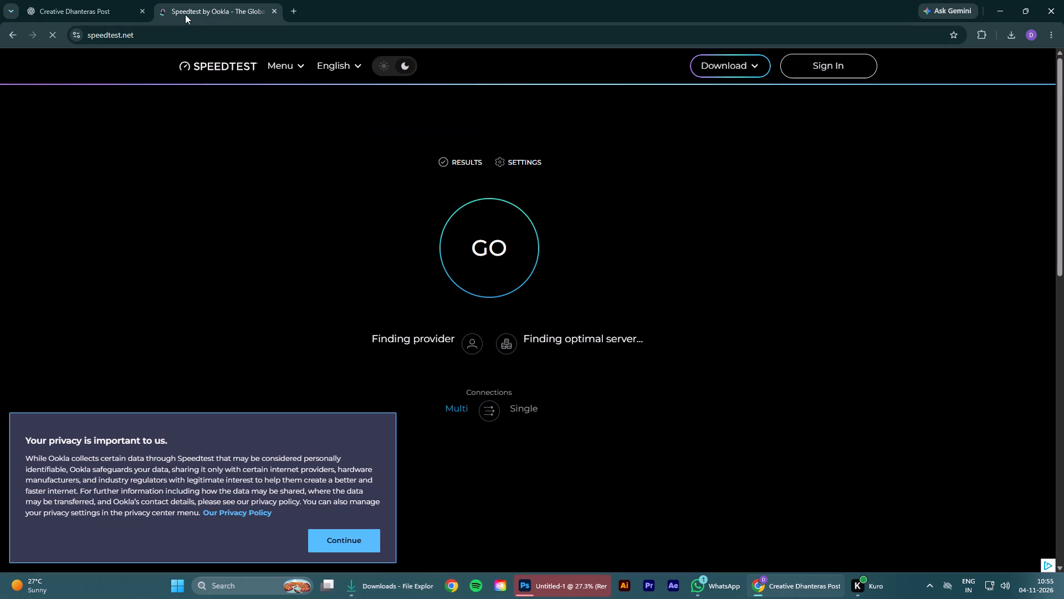
left_click(496, 253)
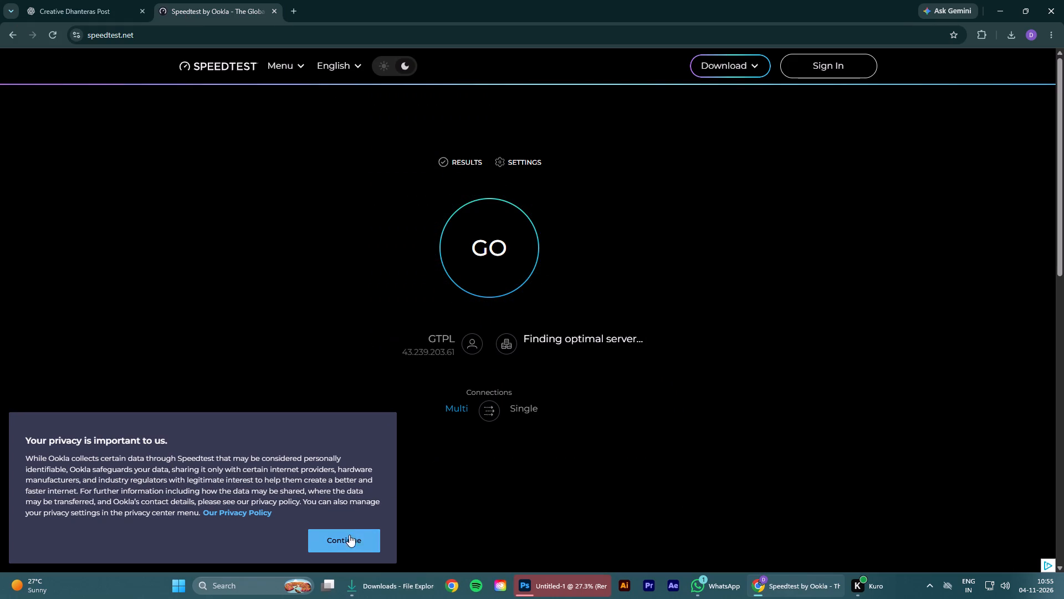
left_click(345, 542)
left_click(495, 262)
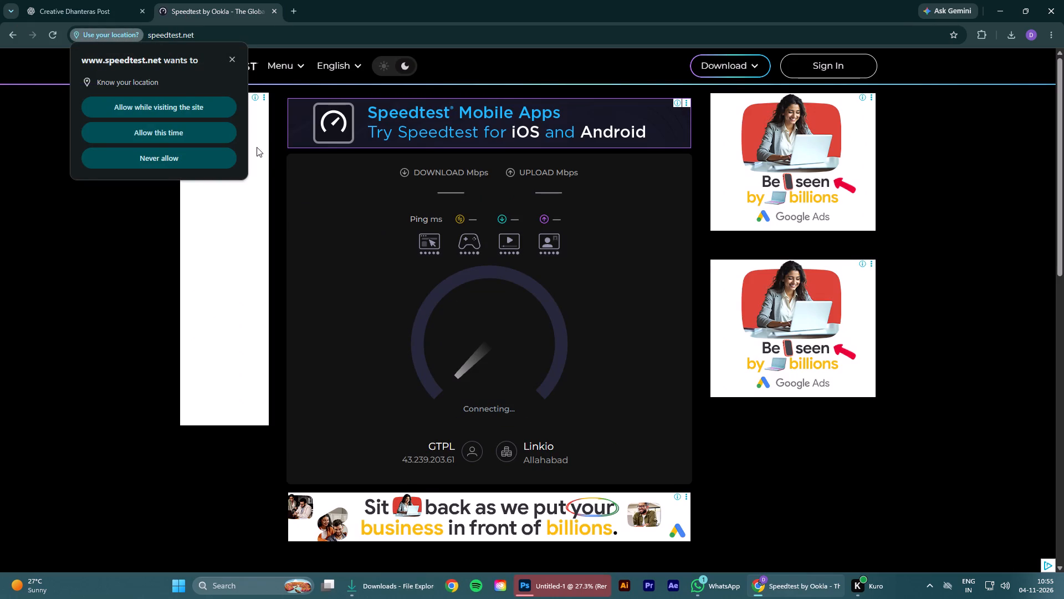
left_click(150, 112)
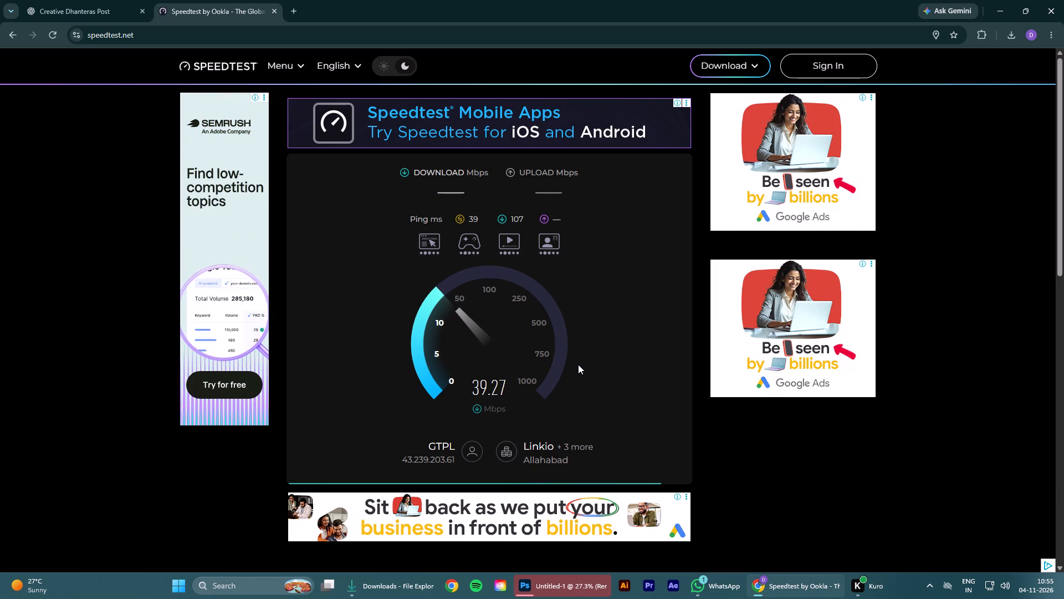
left_click(762, 459)
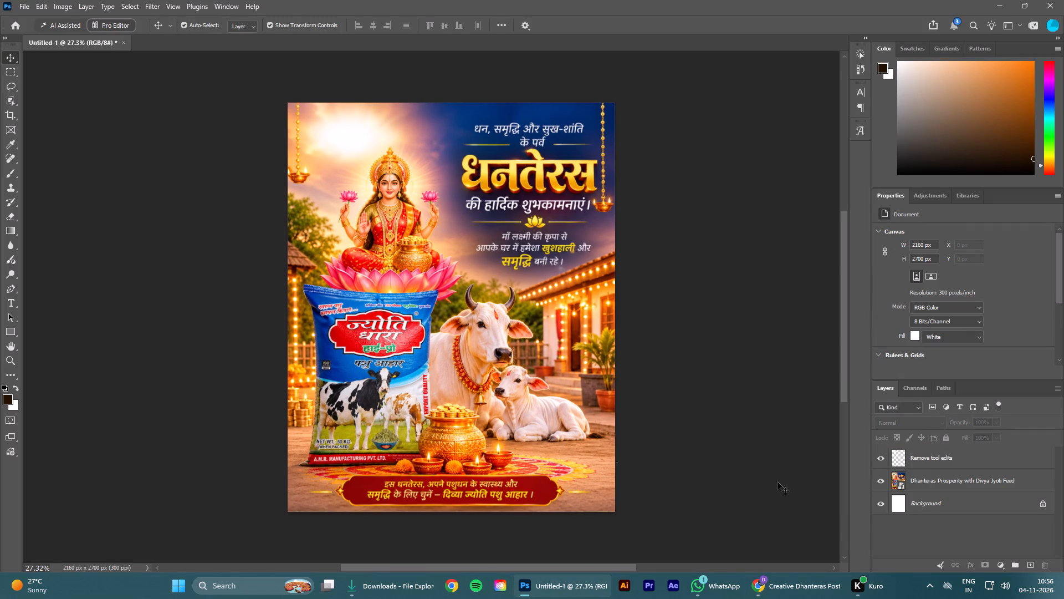
left_click(923, 473)
left_click(929, 461, "ctrl")
right_click(929, 461, "ctrl")
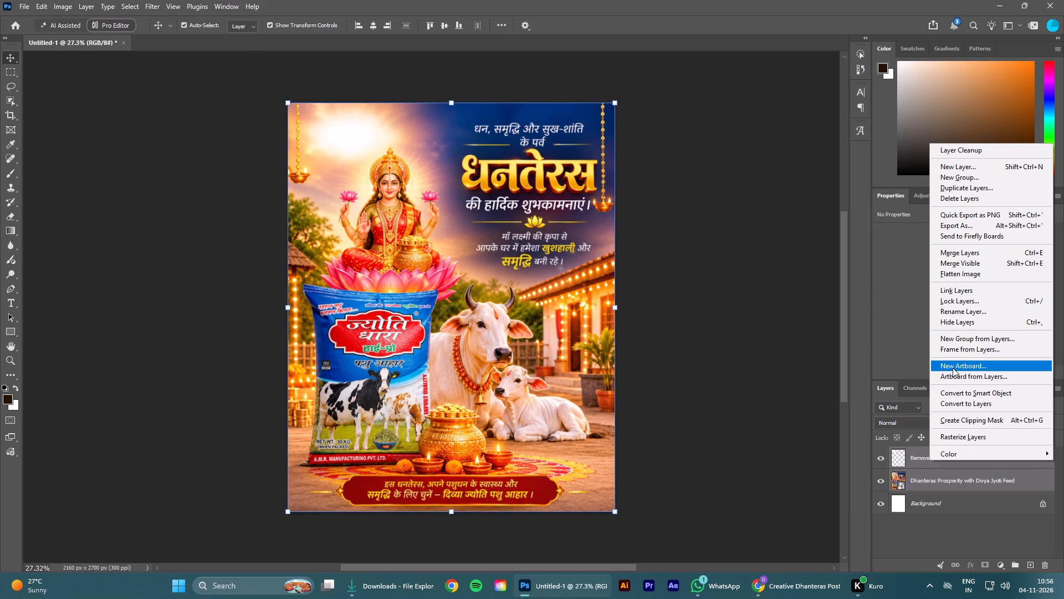
left_click(975, 255)
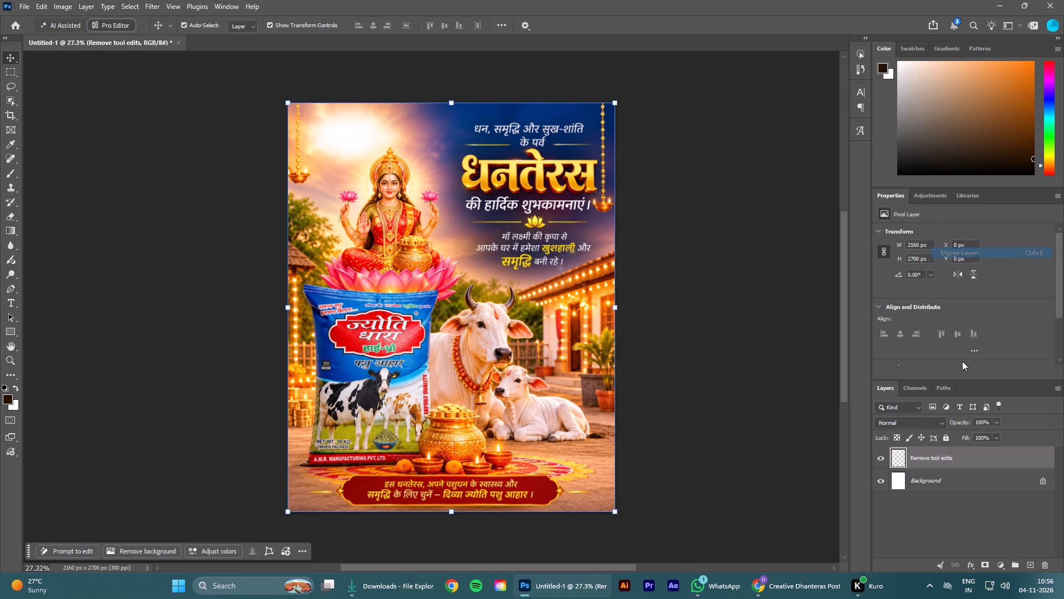
right_click(935, 462)
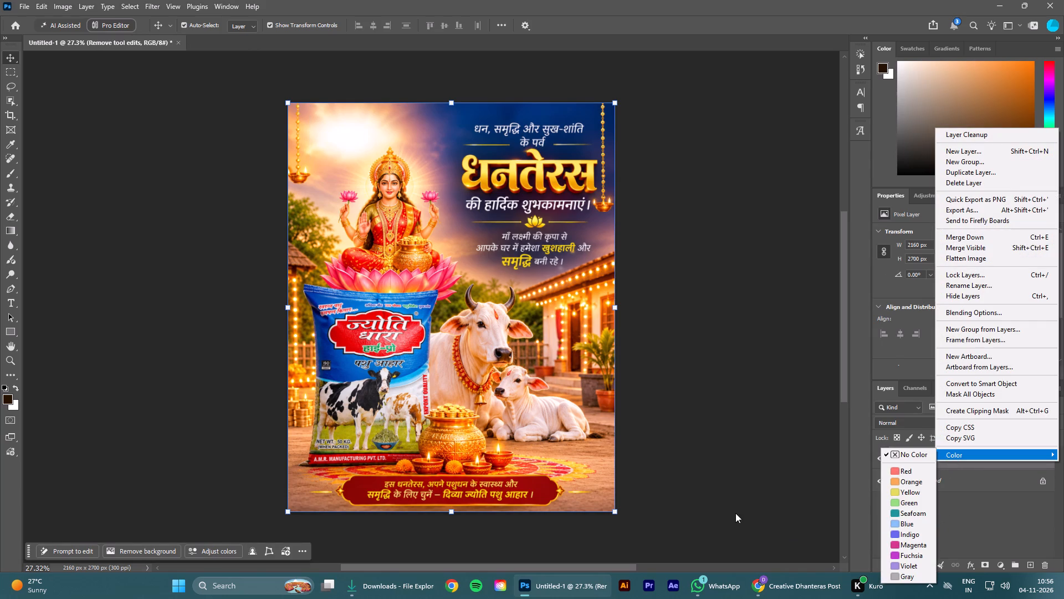
left_click(729, 501)
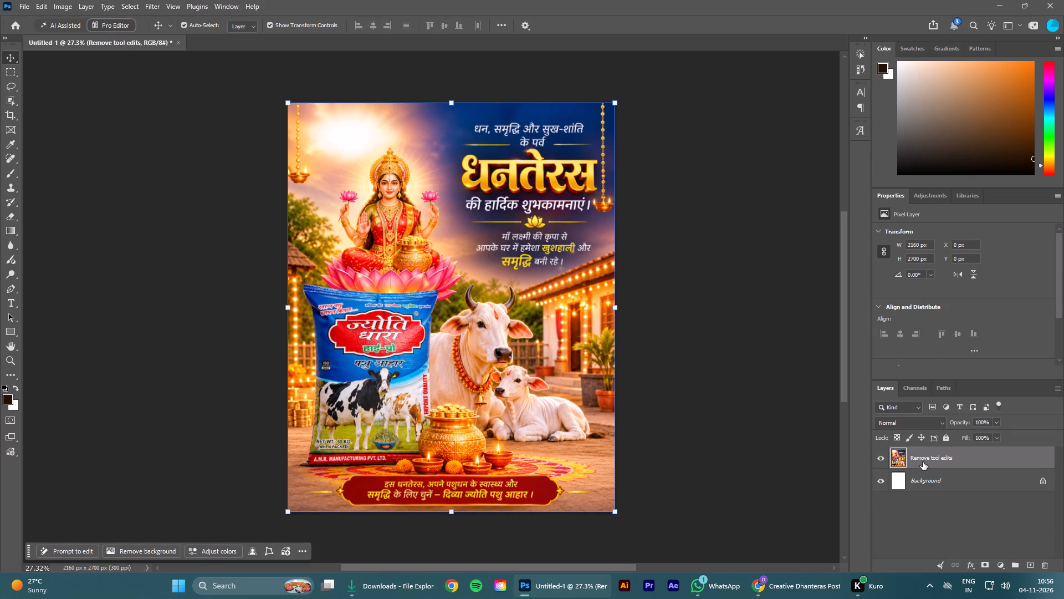
Marquee-select about 1916 x 226 px around the red Hindi tagline banner at the poster's bottom and apply Remove to the merged layer.
left_click(923, 460)
scroll(422, 384, "down", 10)
scroll(337, 353, "up", 7, "alt")
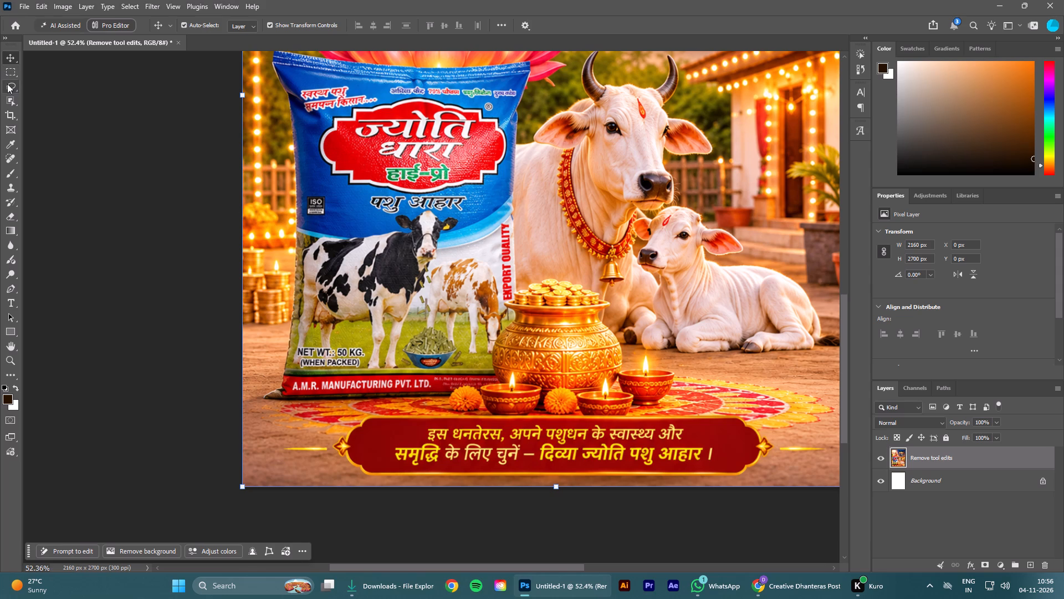
left_click(7, 64)
left_click(13, 69)
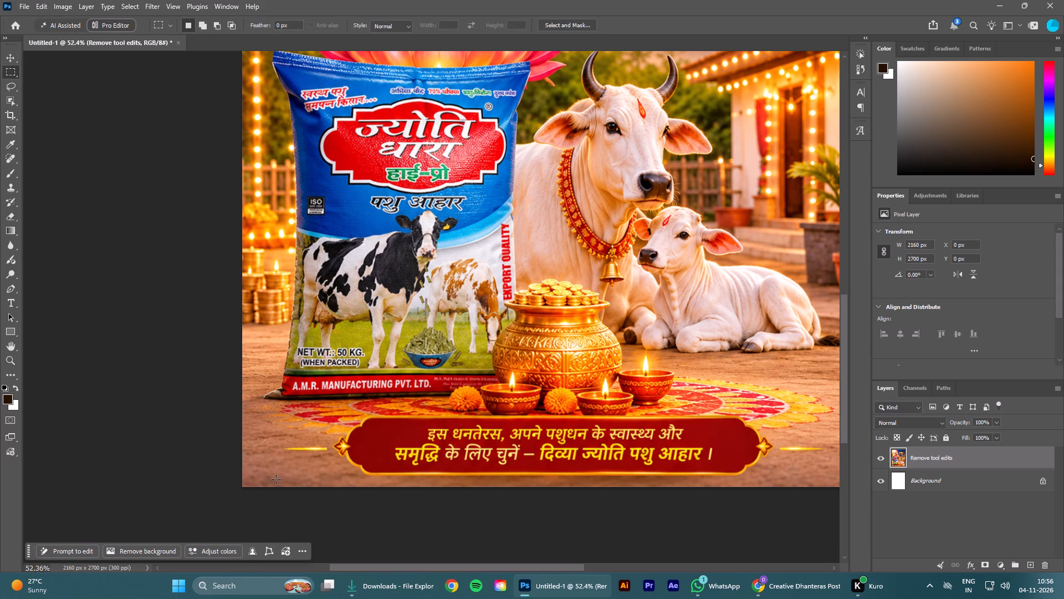
left_click_drag(277, 479, 842, 428)
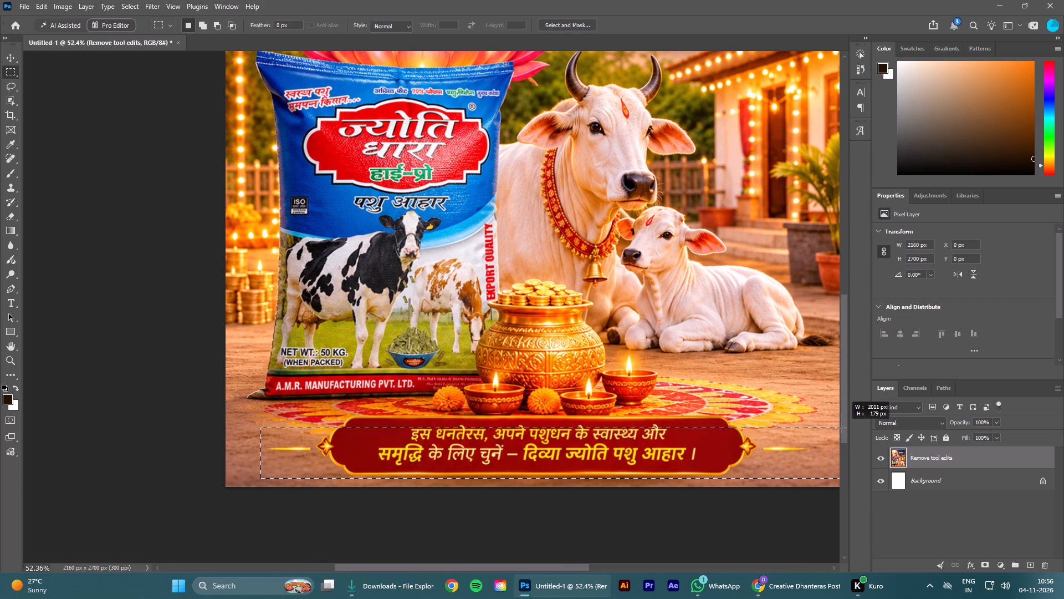
left_click_drag(842, 428, 811, 415)
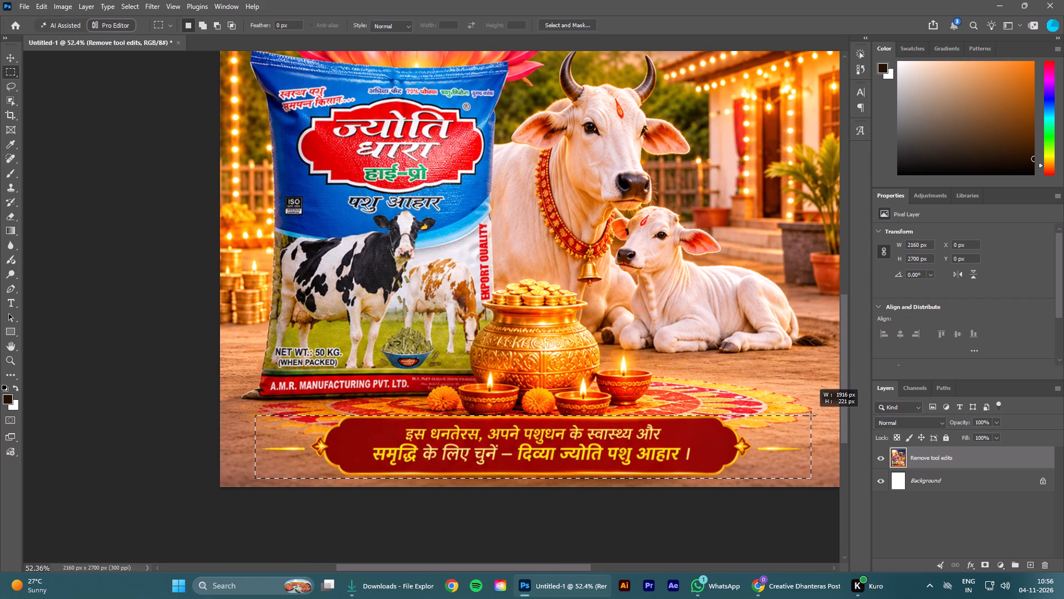
left_click_drag(811, 415, 811, 414)
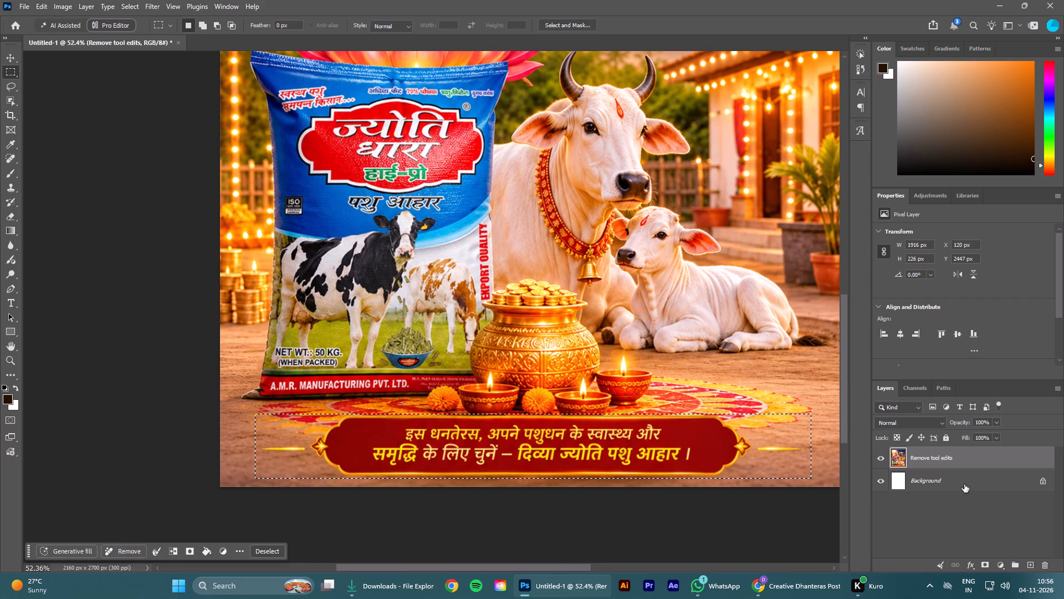
left_click(950, 463)
left_click(122, 549)
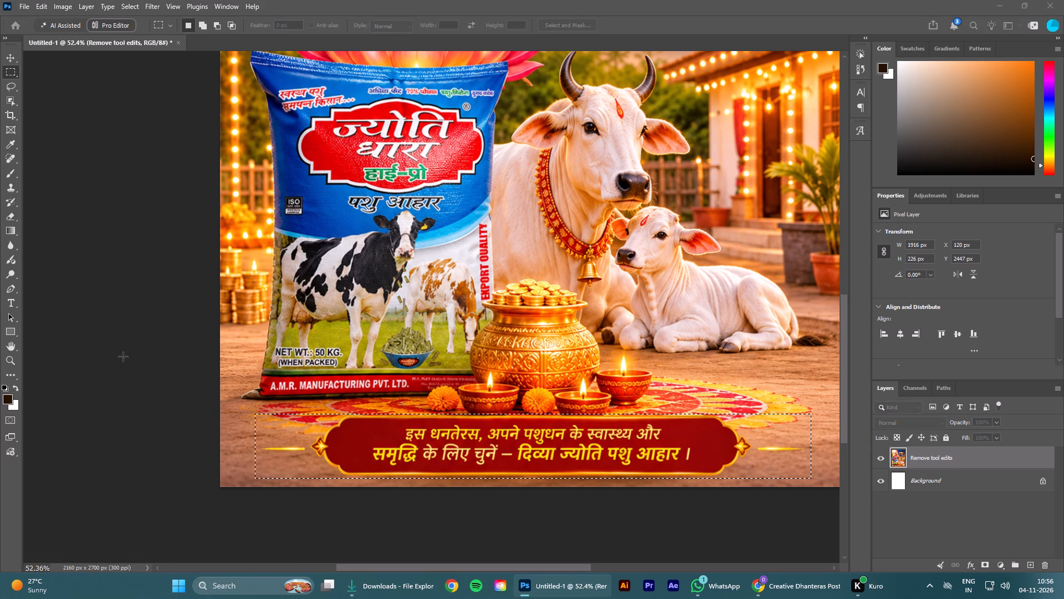
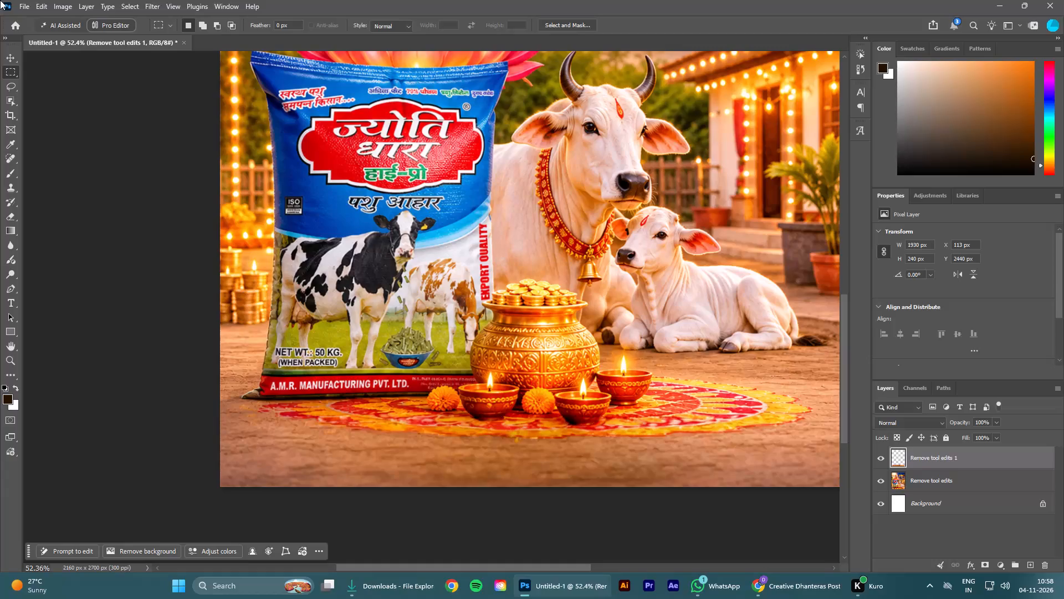
Merge the "Remove tool edits 1" and "Remove tool edits" layers into one layer.
scroll(534, 402, "down", 11, "alt")
scroll(545, 393, "up", 10)
scroll(545, 393, "down", 2)
scroll(545, 393, "up", 1, "alt")
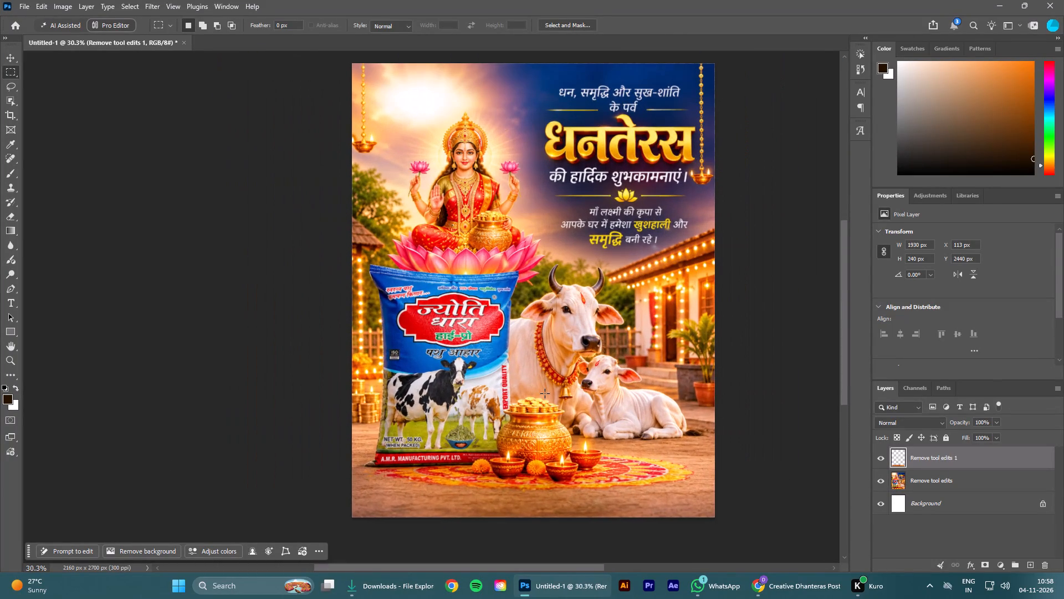
scroll(545, 393, "up", 3)
left_click(4, 58)
left_click(71, 176)
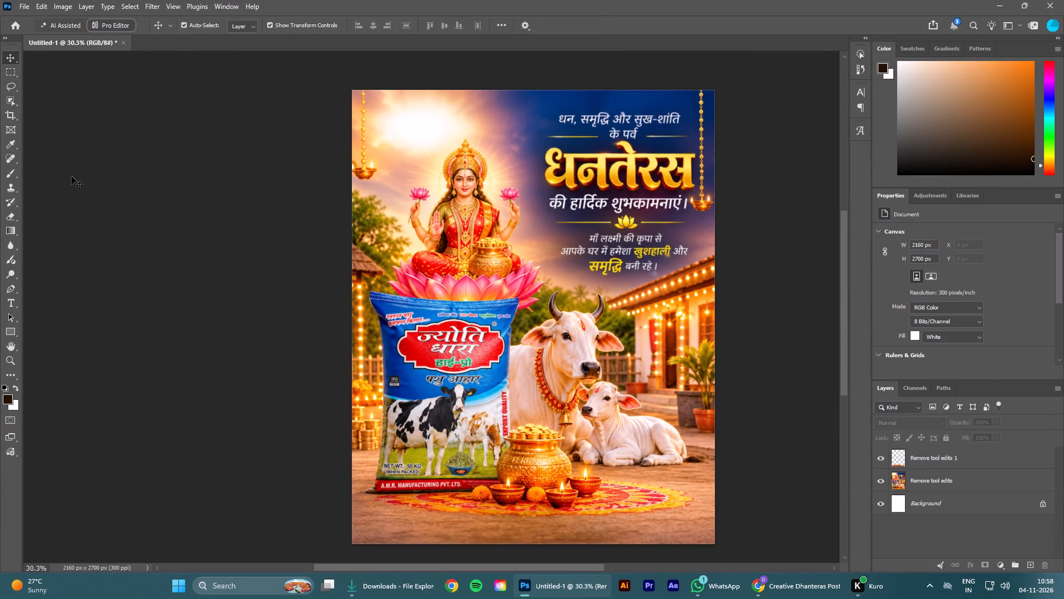
left_click(923, 476)
left_click(921, 454, "ctrl")
right_click(921, 454)
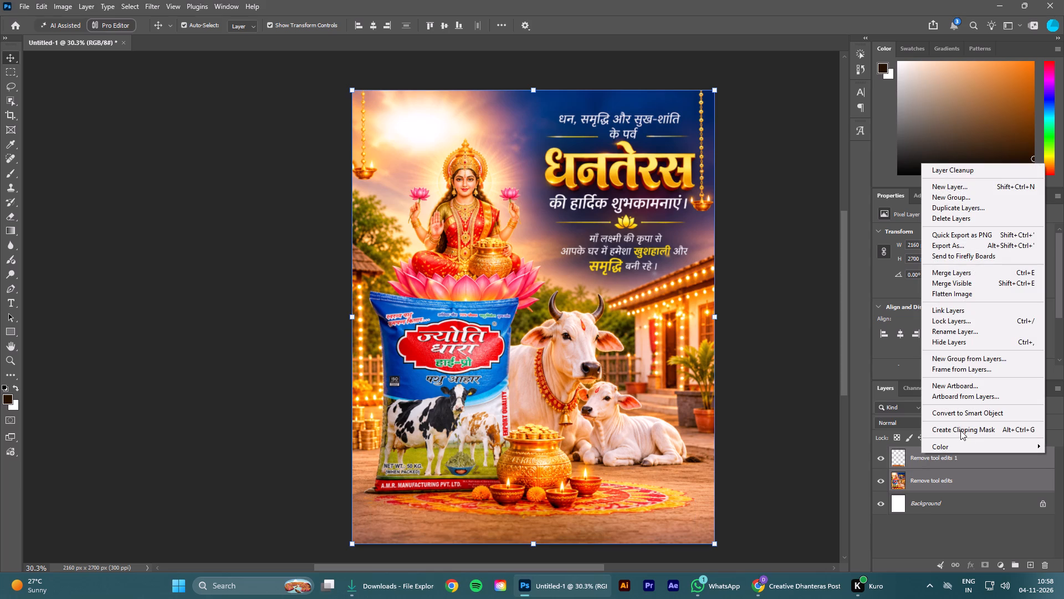
left_click(939, 272)
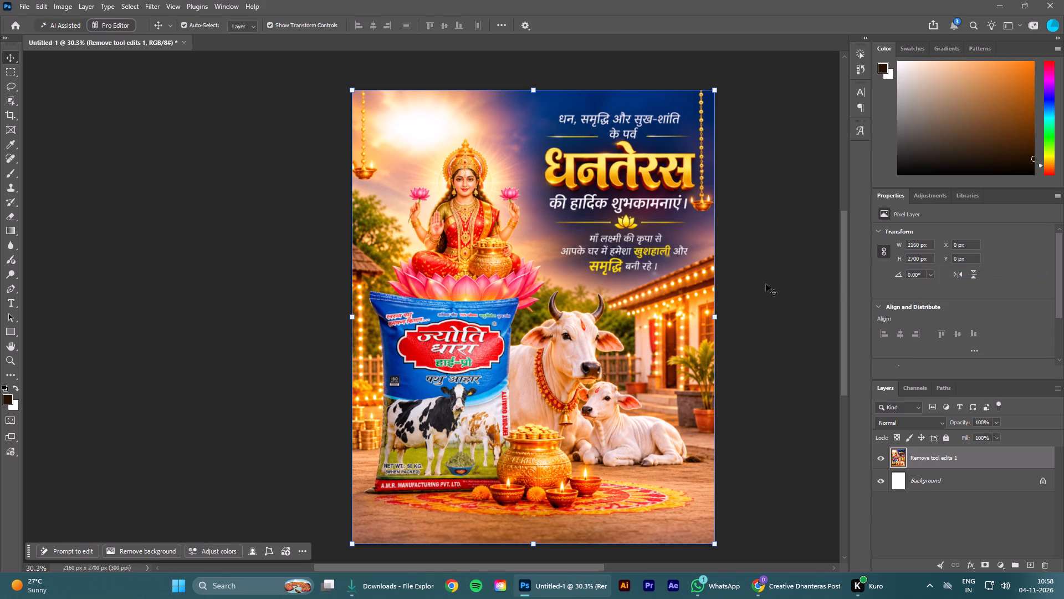
left_click(105, 133)
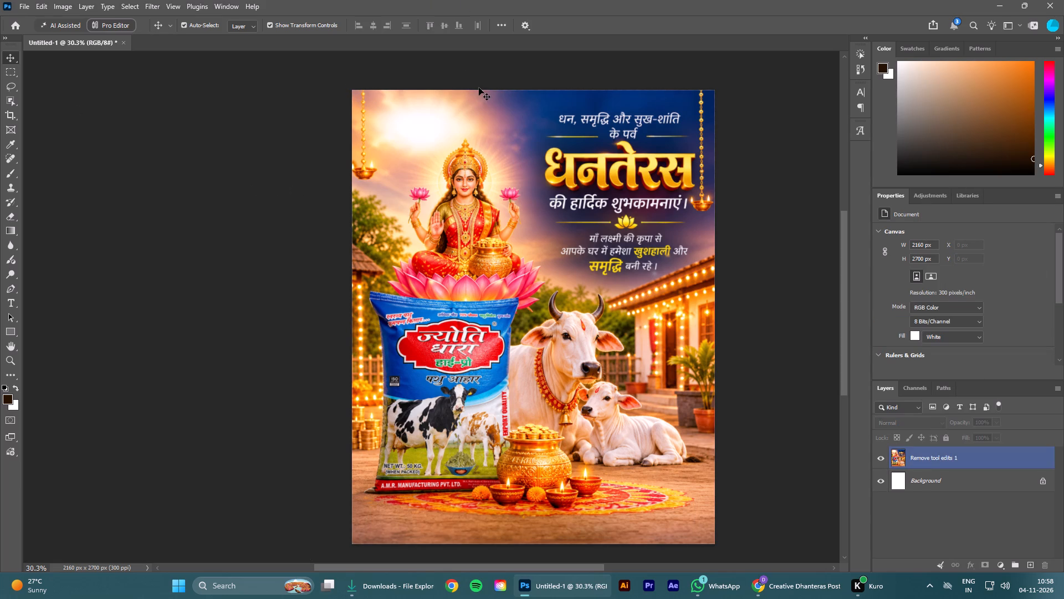
left_click(185, 123)
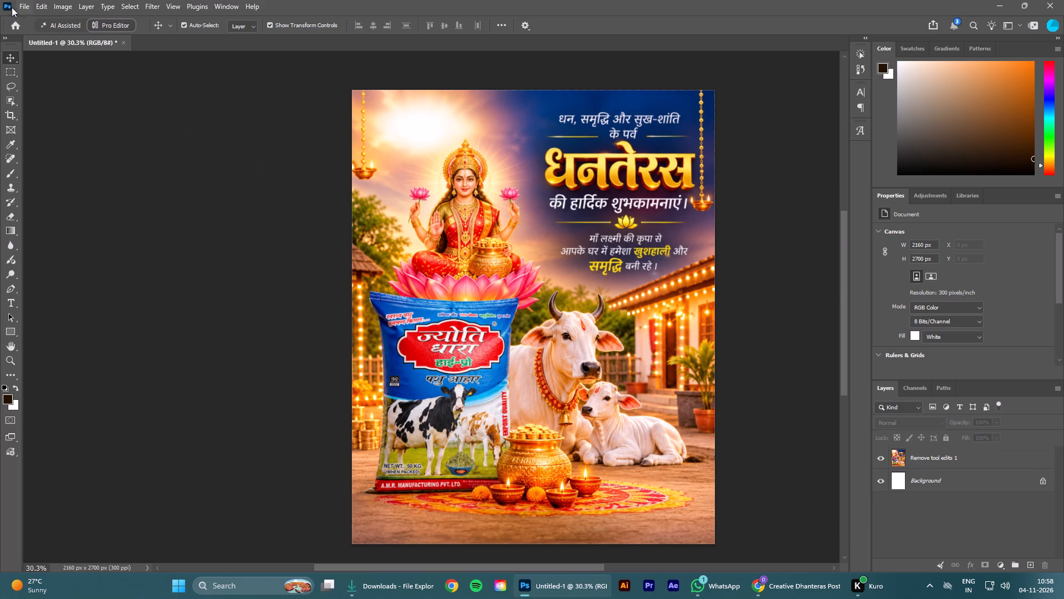
Open the recent Jyoti Dhara cattle feed PSD with the green field, cow and feed bag.
left_click(14, 24)
scroll(628, 484, "down", 6)
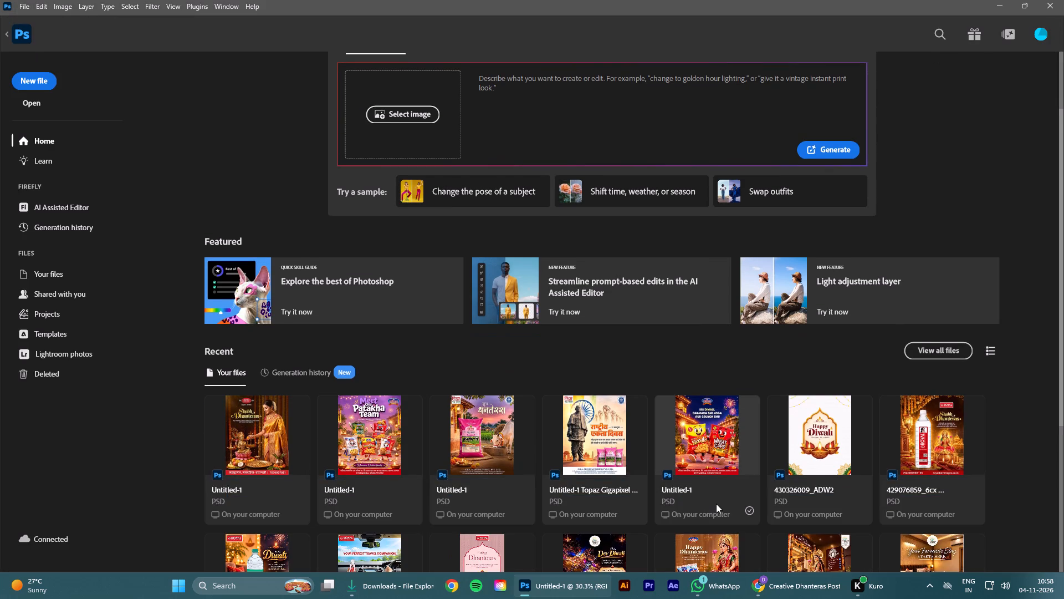
scroll(716, 505, "down", 7)
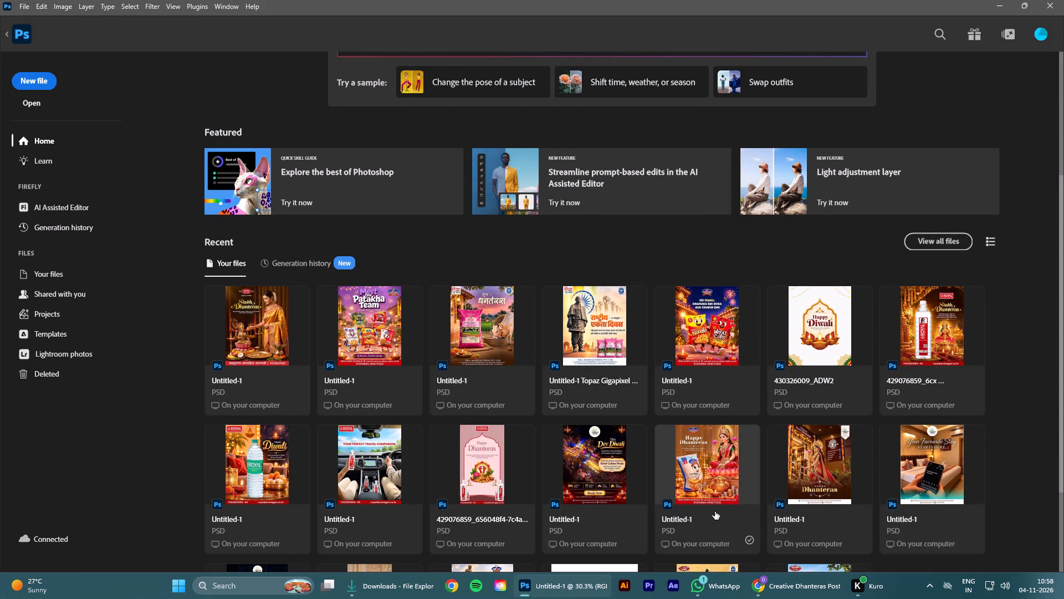
scroll(726, 521, "down", 6)
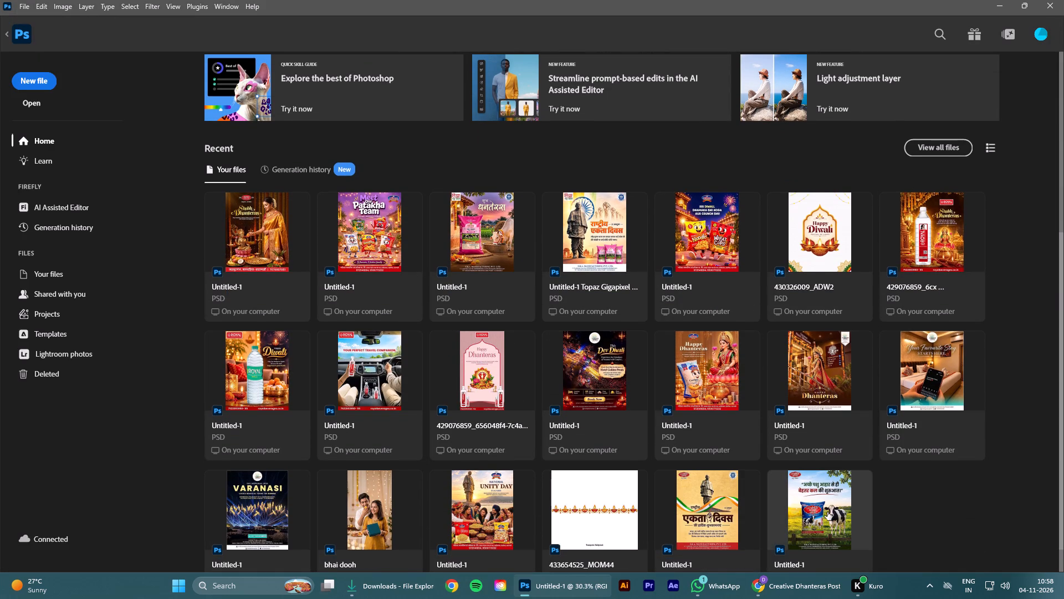
left_click(827, 511)
Copy the footer and L - Band logo layers from the PSD and paste them in place in the Dhanteras poster.
left_click(278, 76)
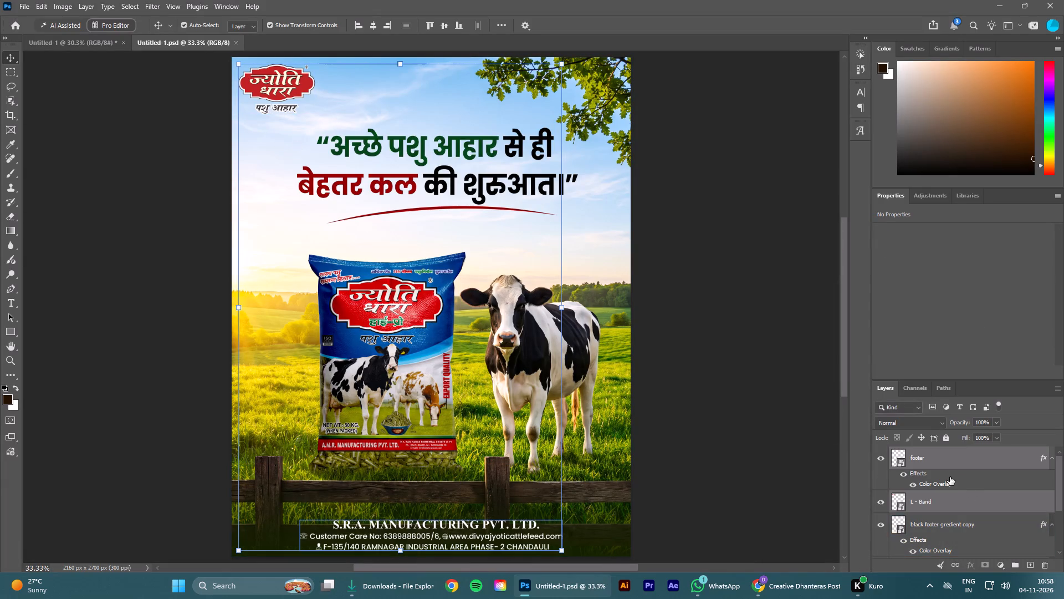
key("ctrl+c")
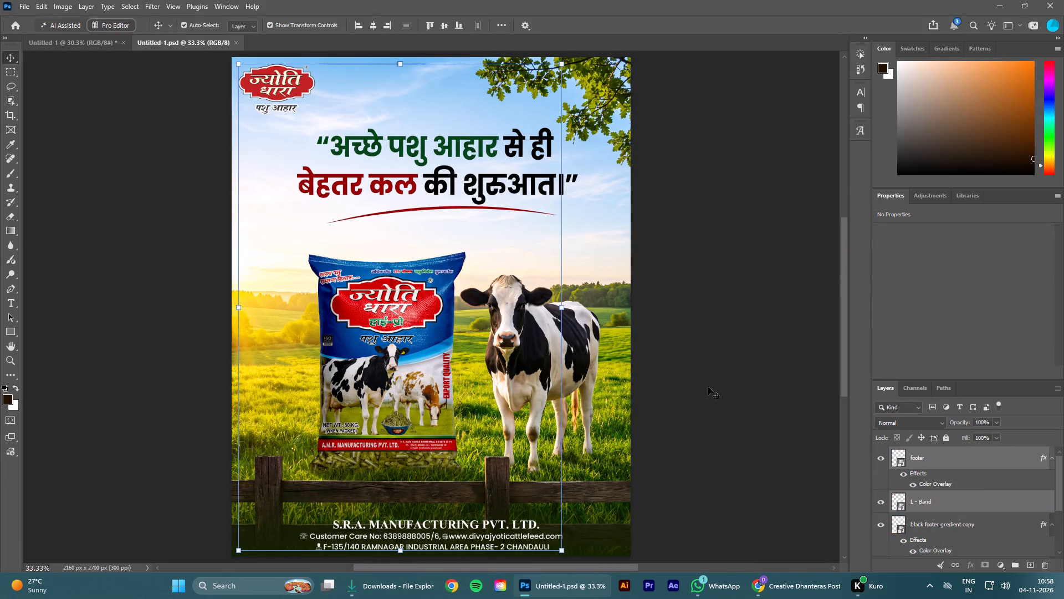
left_click(83, 39)
key("ctrl+shift+v")
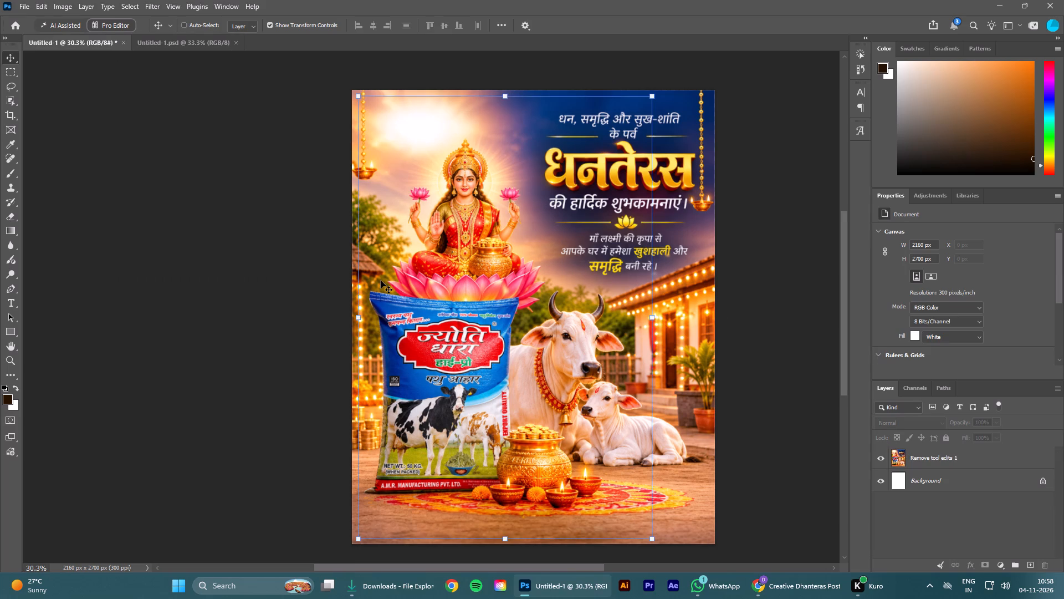
left_click(780, 372)
Move the L - Band logo about 126 px to the right, keeping its height at the poster's upper left.
left_click(393, 118)
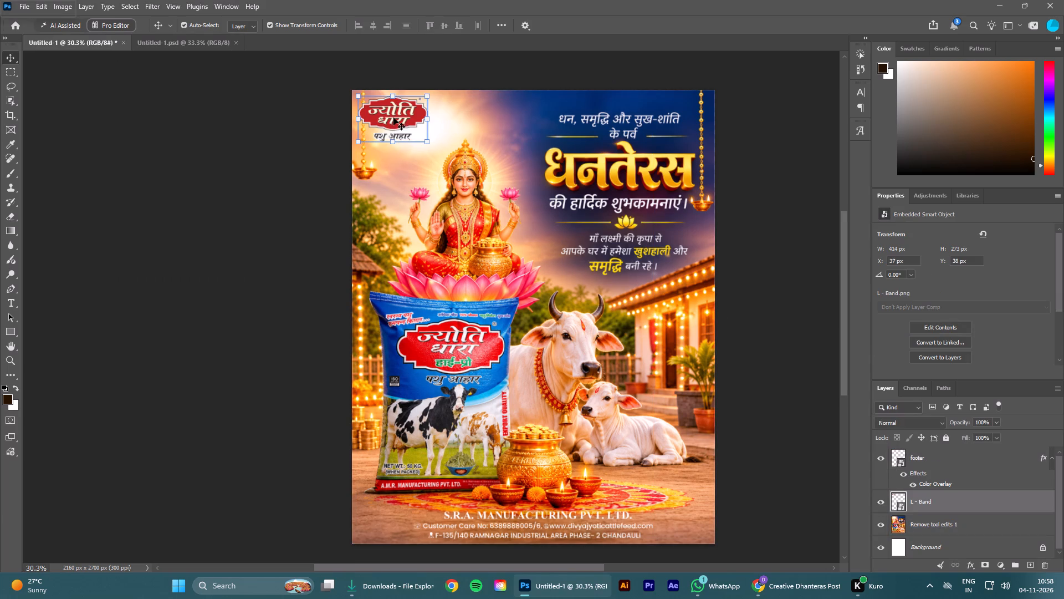
left_click_drag(388, 116, 406, 121)
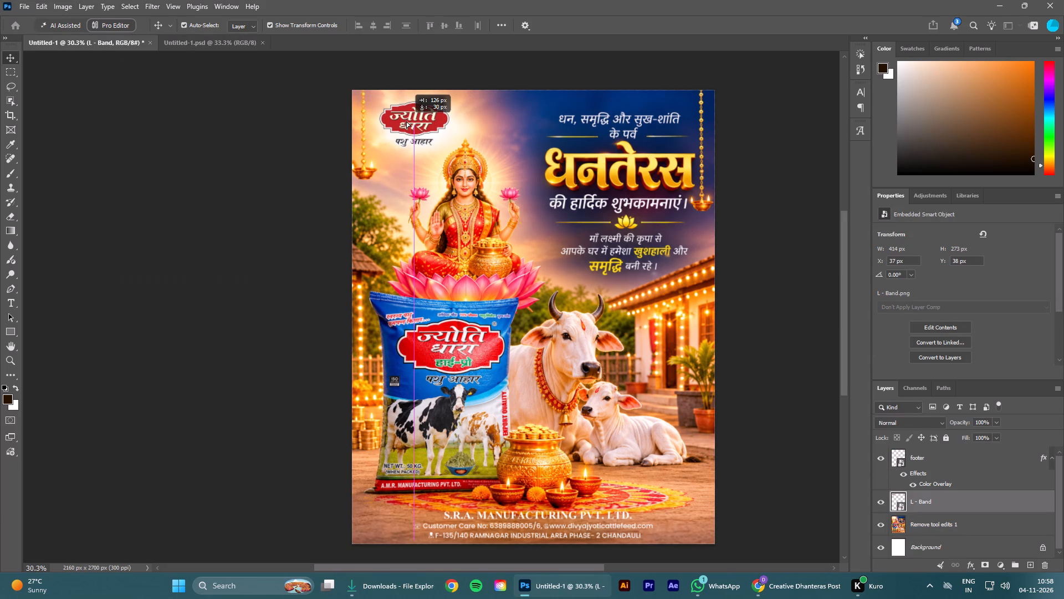
left_click_drag(406, 121, 405, 122)
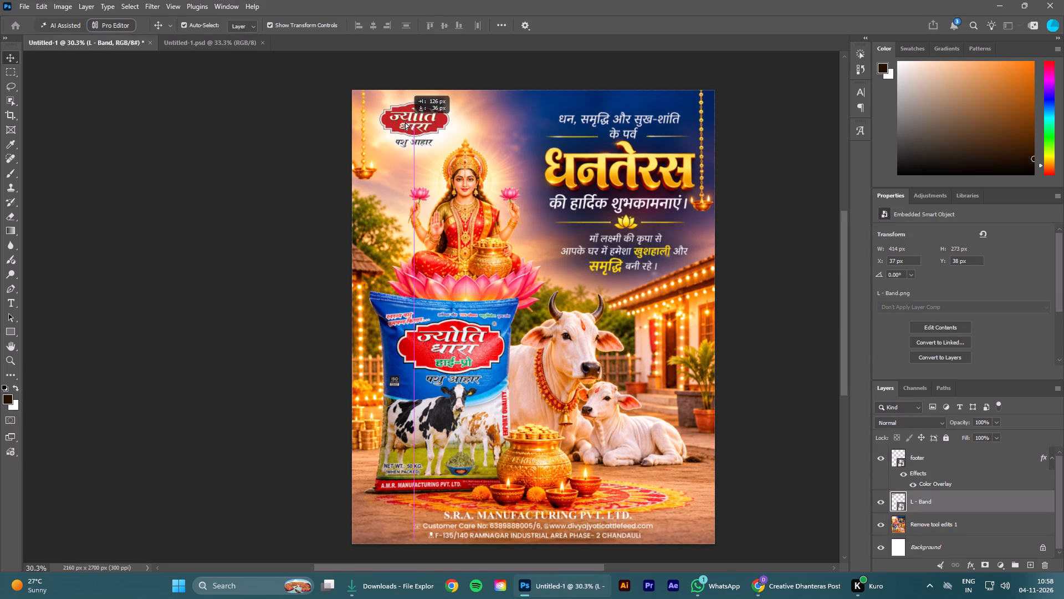
left_click_drag(405, 122, 406, 120)
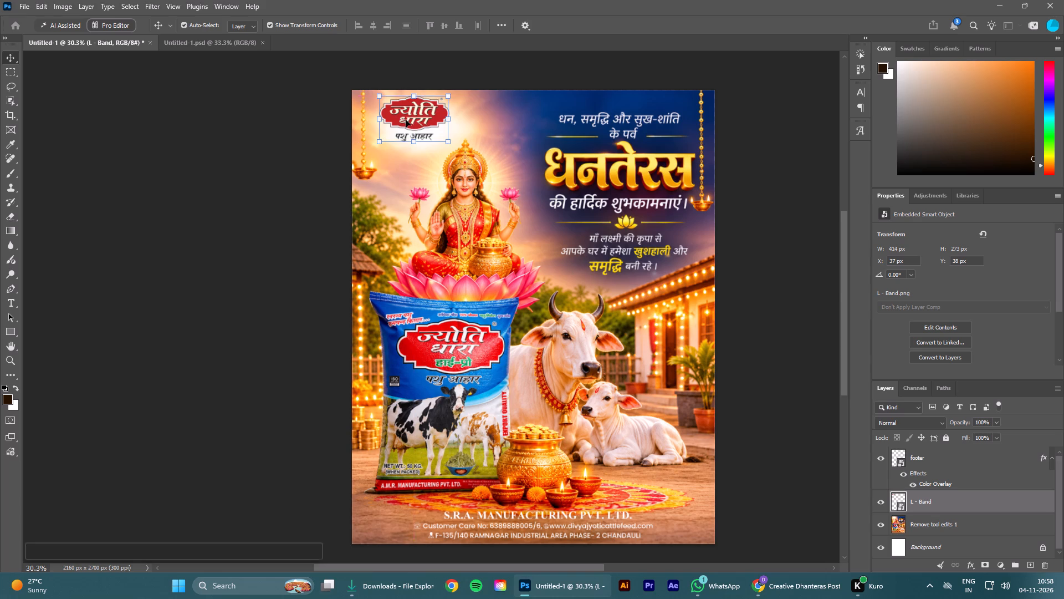
left_click(237, 153)
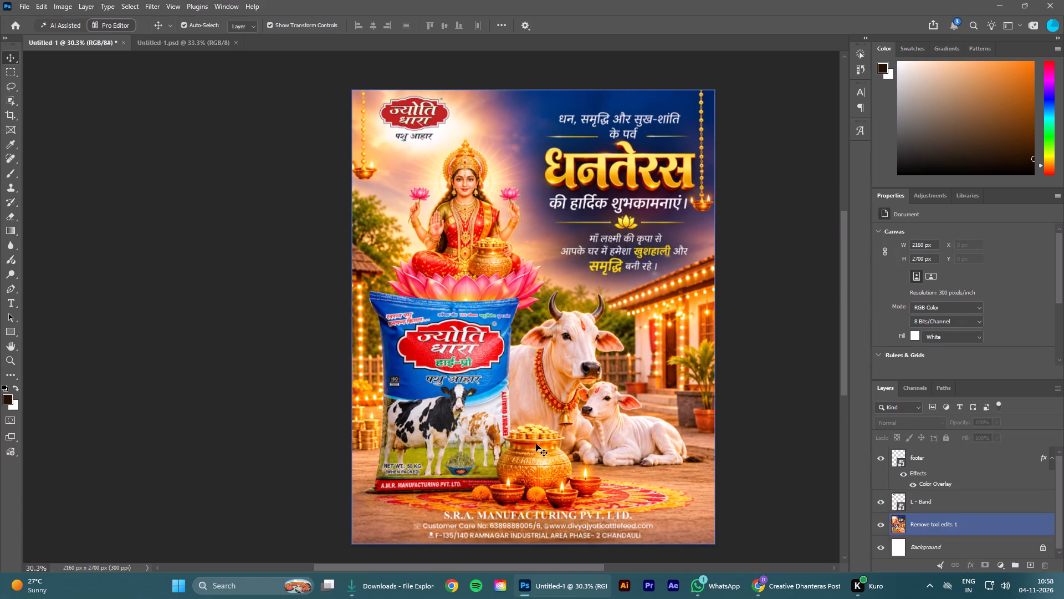
Nudge the "Remove tool edits 1" poster layer up 60 px behind the logo and footer.
scroll(546, 446, "down", 8)
left_click(605, 383)
scroll(605, 385, "up", 8)
scroll(605, 385, "down", 1)
key("shift+Up")
key("shift+Up")
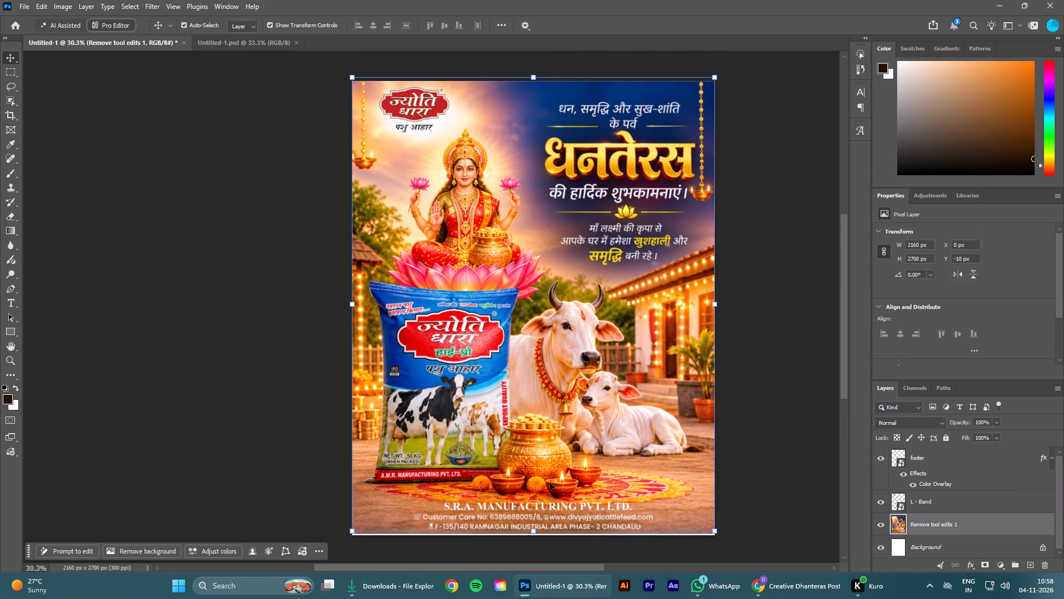
key("shift+Up")
key("shift+Up")
key("shift+Up")
key("shift+Up")
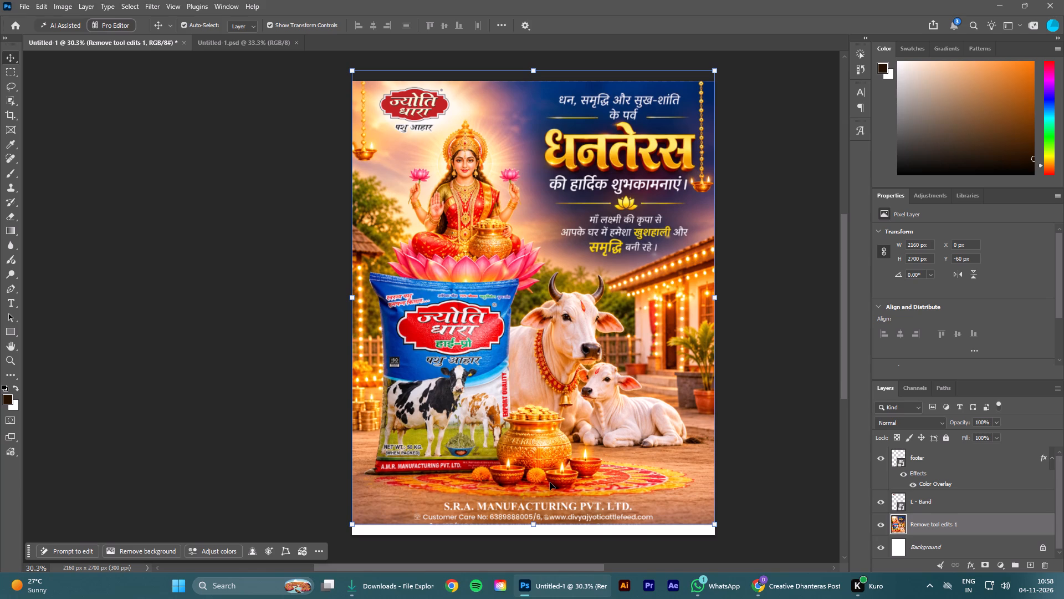
left_click(763, 181)
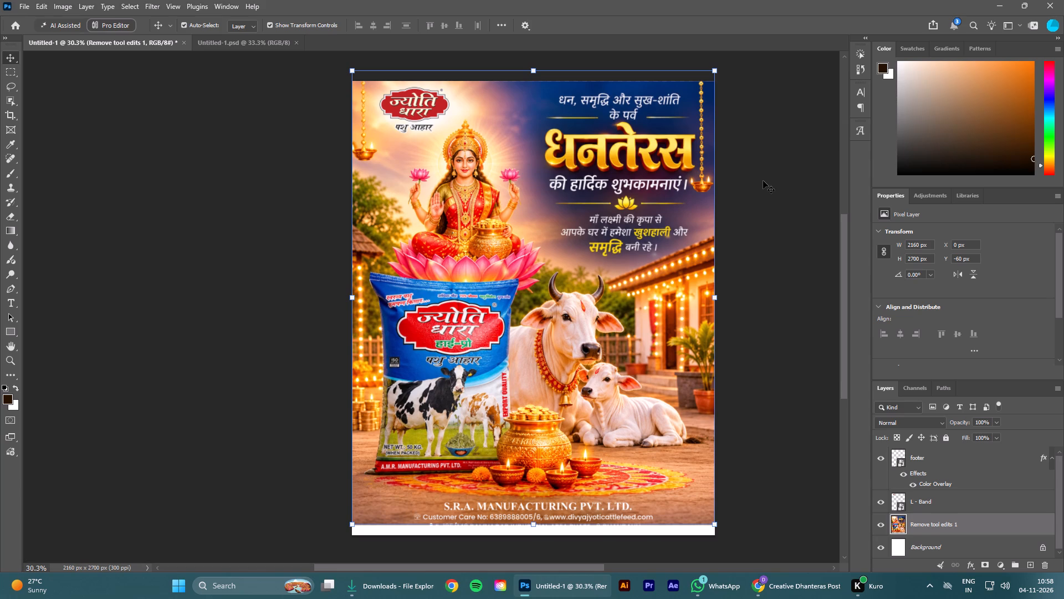
Hide the L - Band and footer layers and Content-Aware fill a 2160 x 77 px strip along the poster layer's bottom edge.
left_click(883, 500)
left_click(873, 465)
scroll(902, 534, "down", 4)
left_click(924, 521)
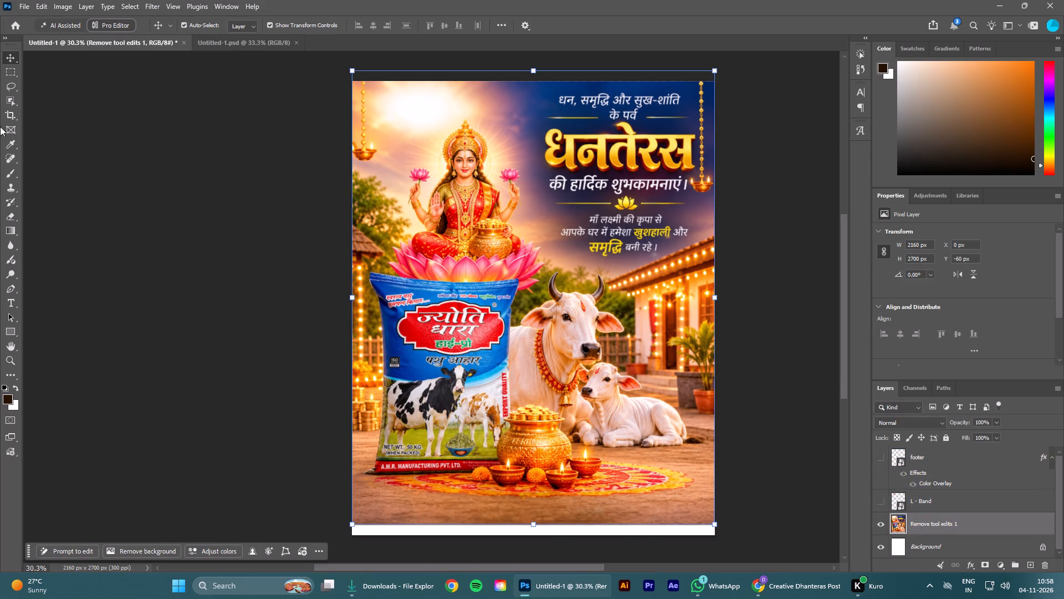
left_click(17, 69)
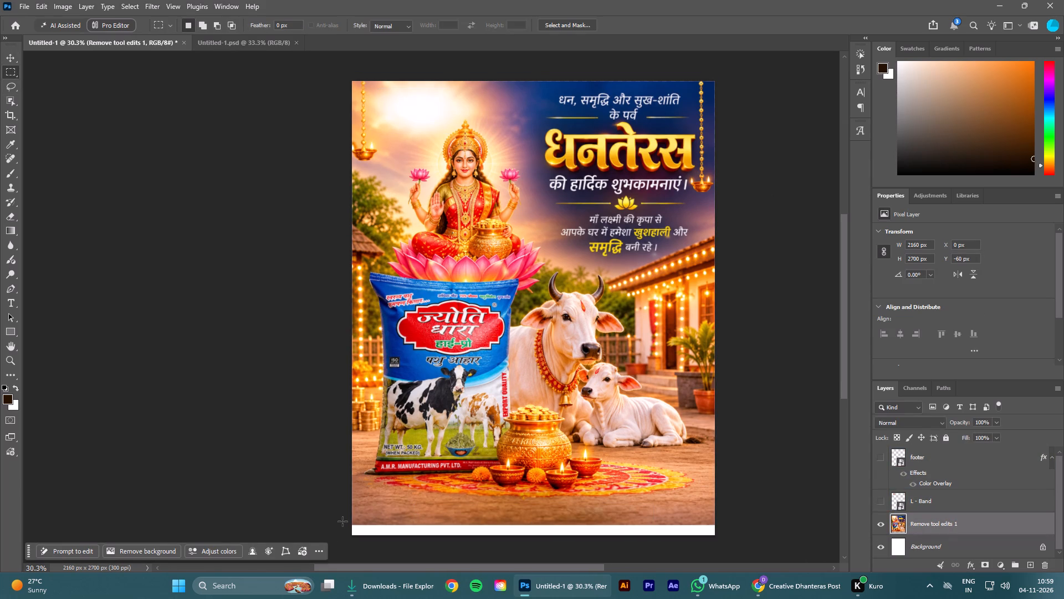
left_click_drag(345, 522, 756, 542)
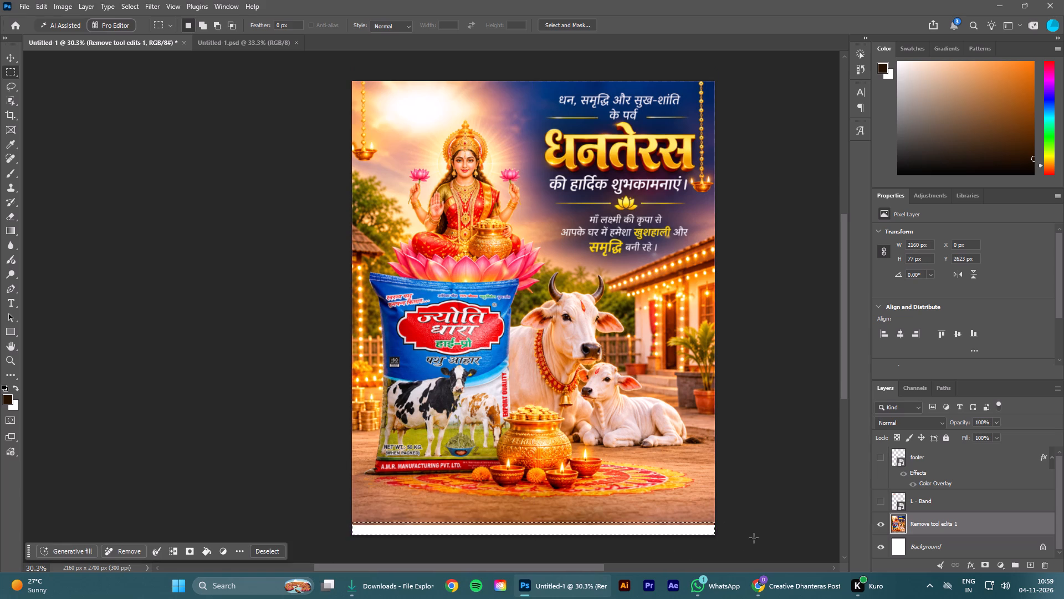
right_click(431, 530)
left_click(460, 446)
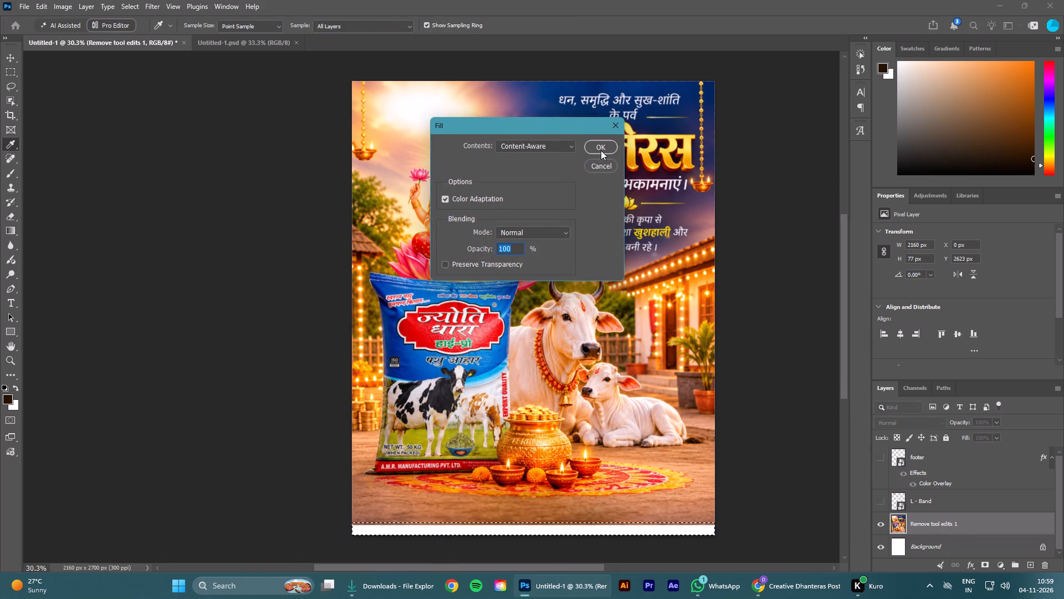
left_click(601, 150)
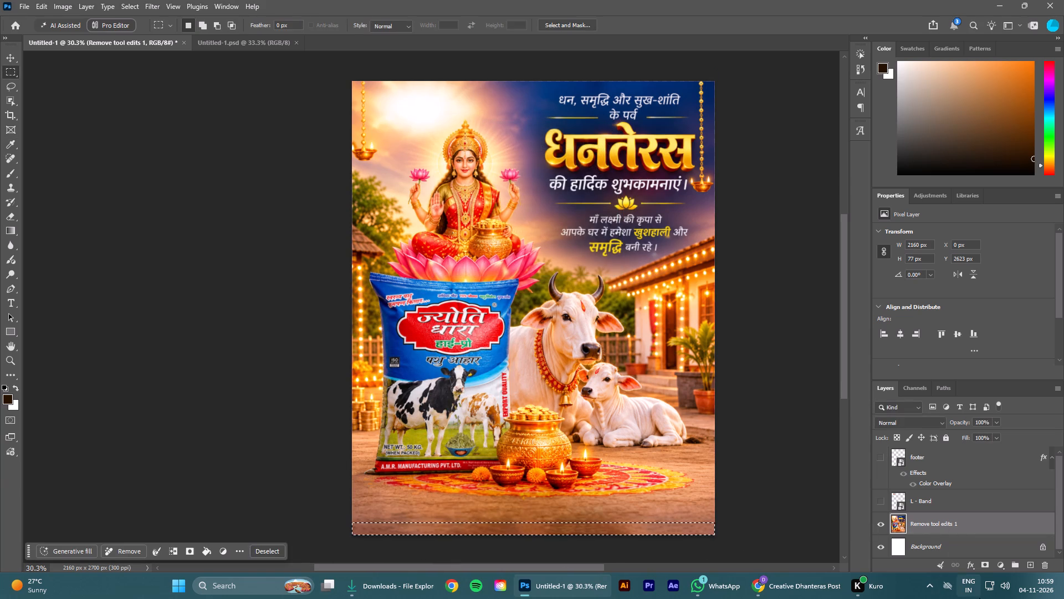
key("ctrl+d")
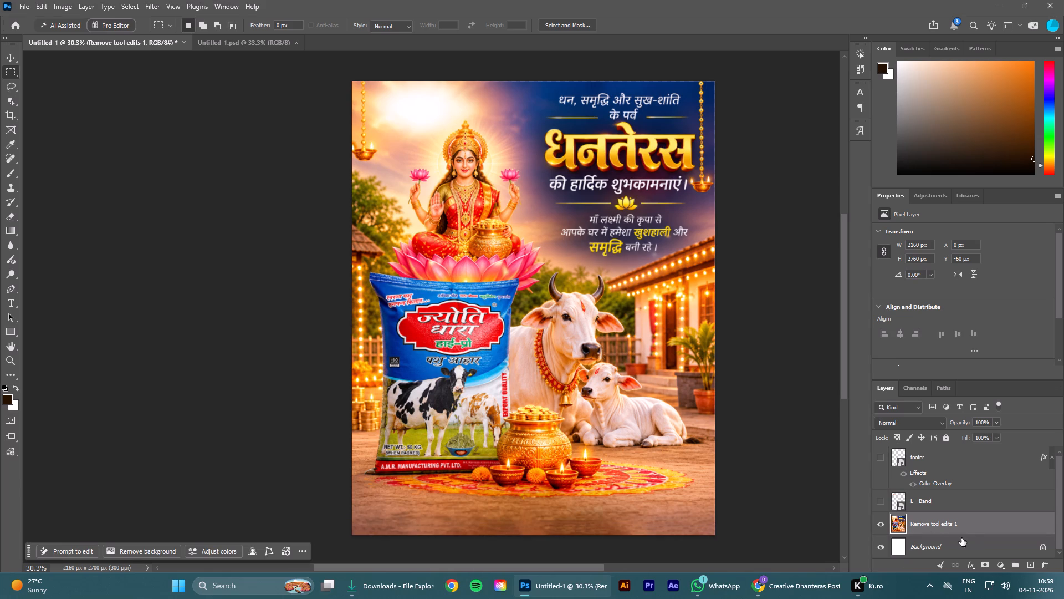
Show the L - Band and footer layers again.
left_click(7, 53)
left_click(282, 278)
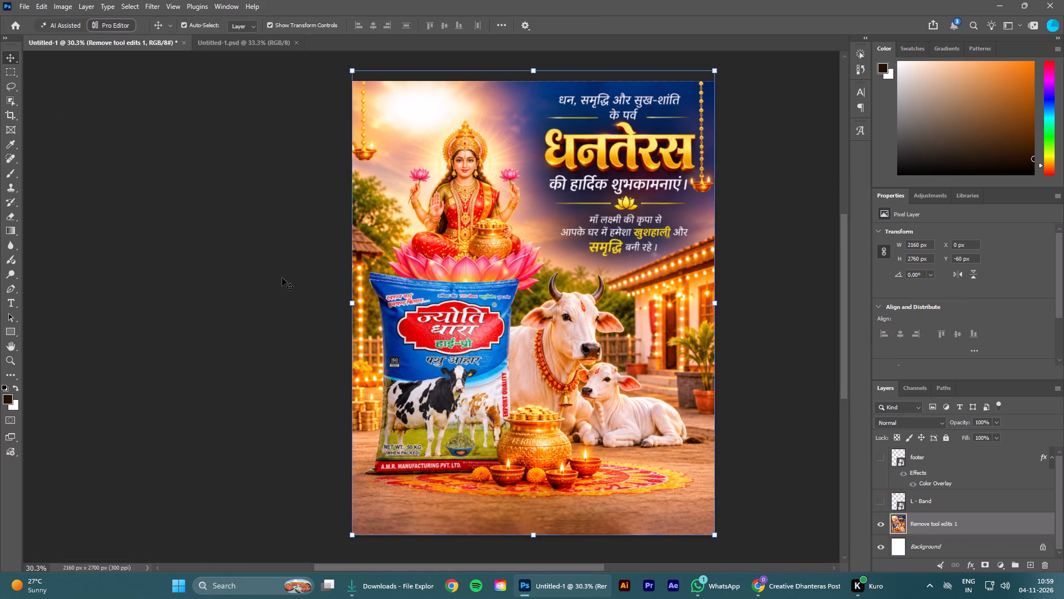
left_click_drag(452, 564, 472, 574)
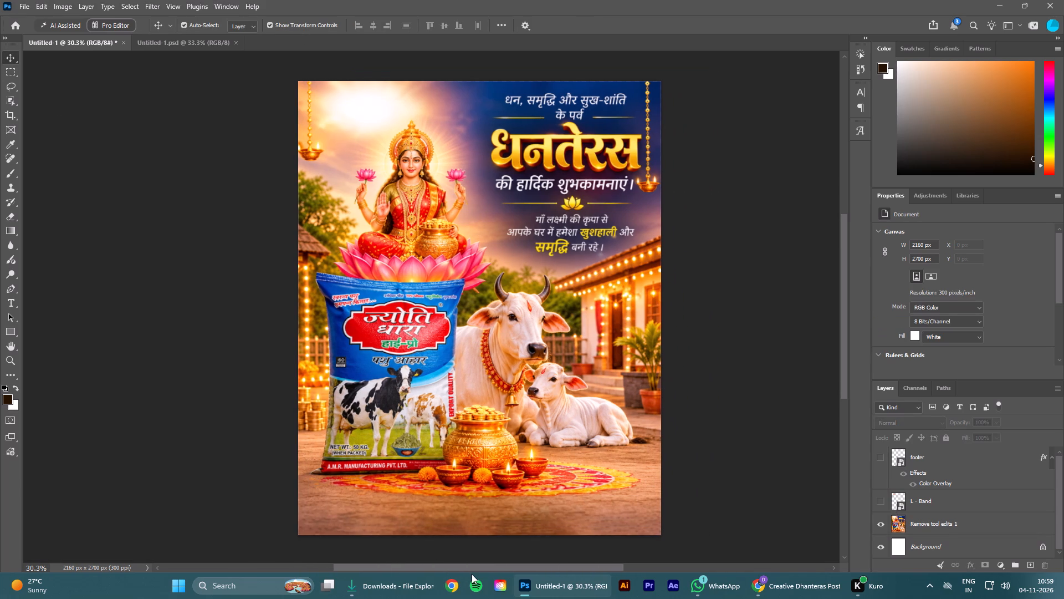
left_click_drag(472, 574, 473, 575)
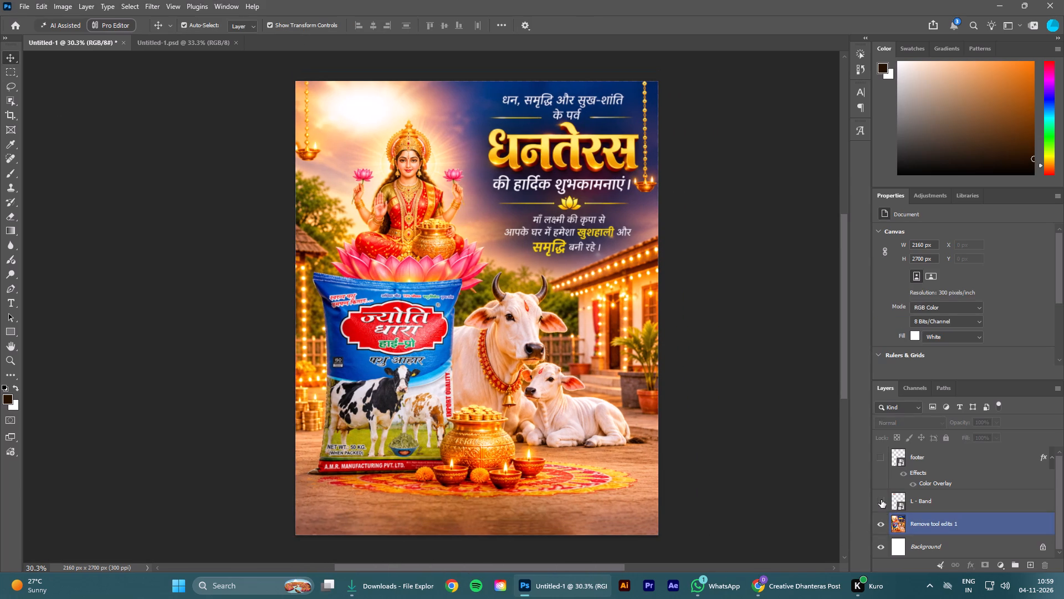
left_click(881, 500)
left_click(882, 454)
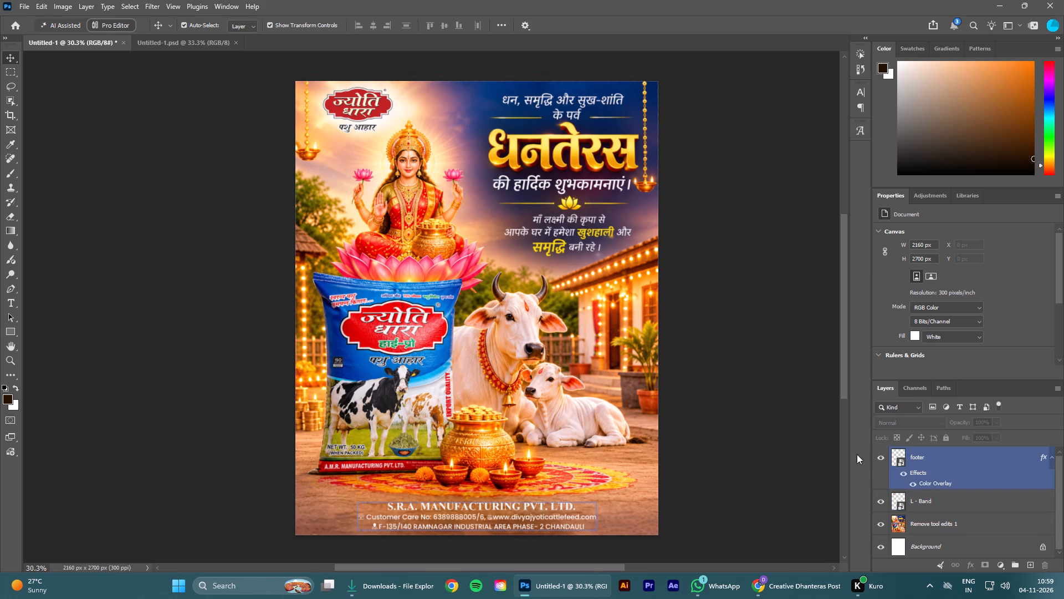
left_click(795, 450)
Set alignment to Canvas and centre the footer layer horizontally on the poster.
left_click(503, 512)
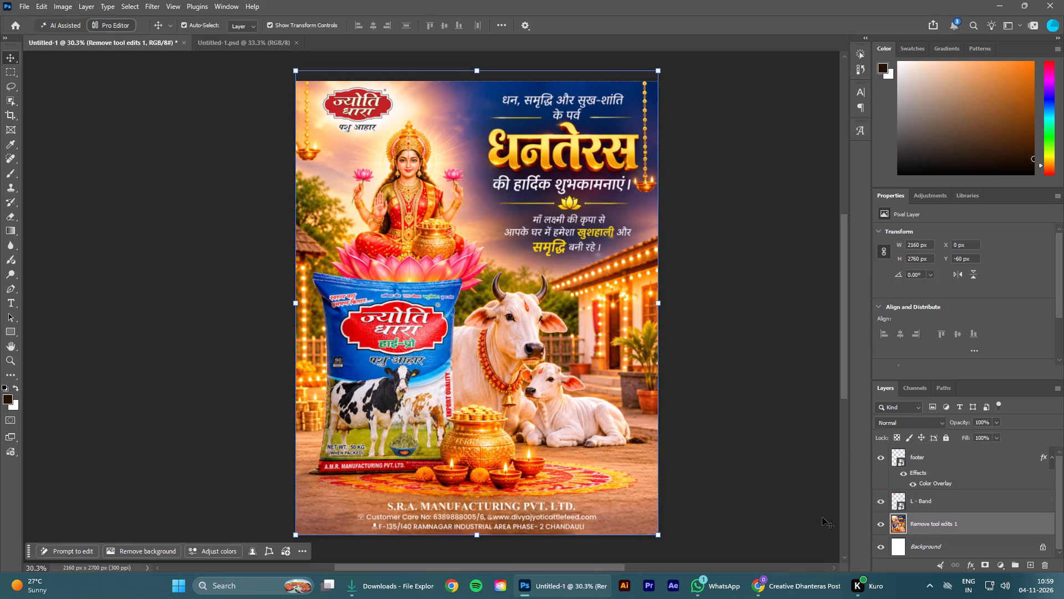
left_click(828, 514)
left_click(937, 458)
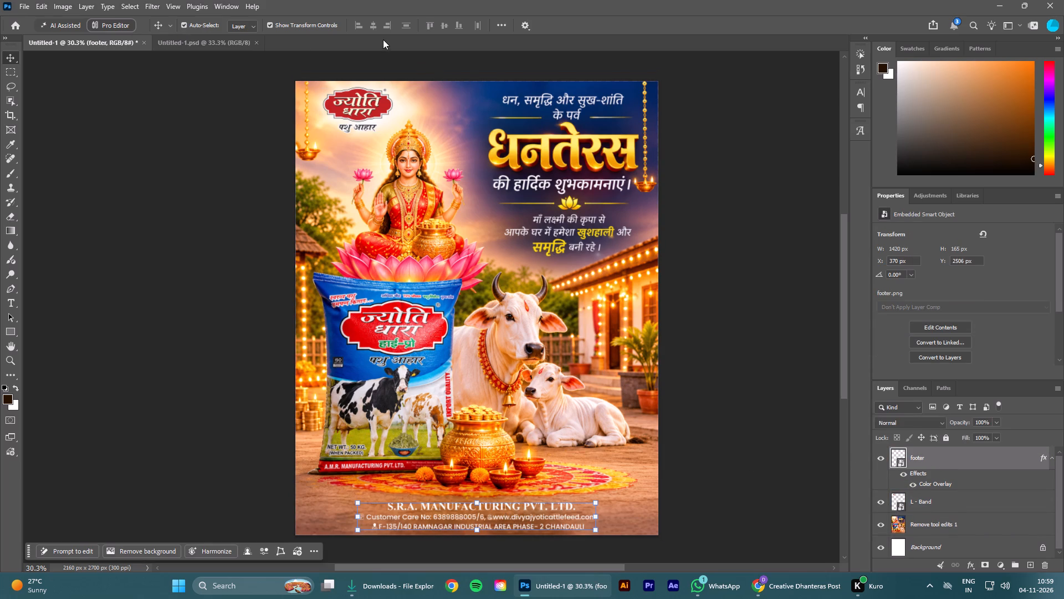
left_click(504, 24)
left_click(541, 120)
left_click(531, 141)
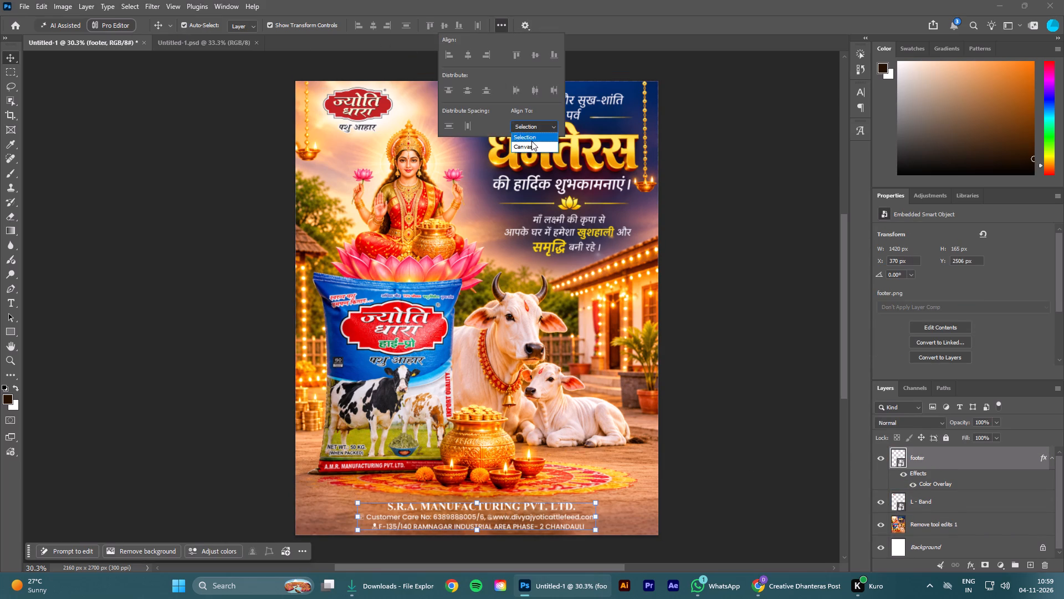
left_click(532, 126)
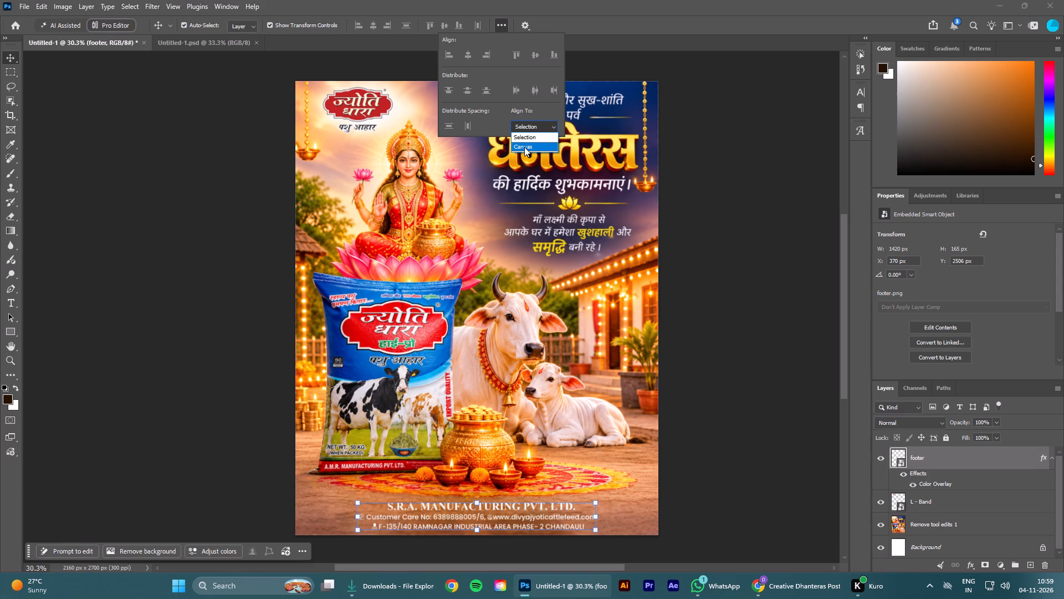
left_click(524, 147)
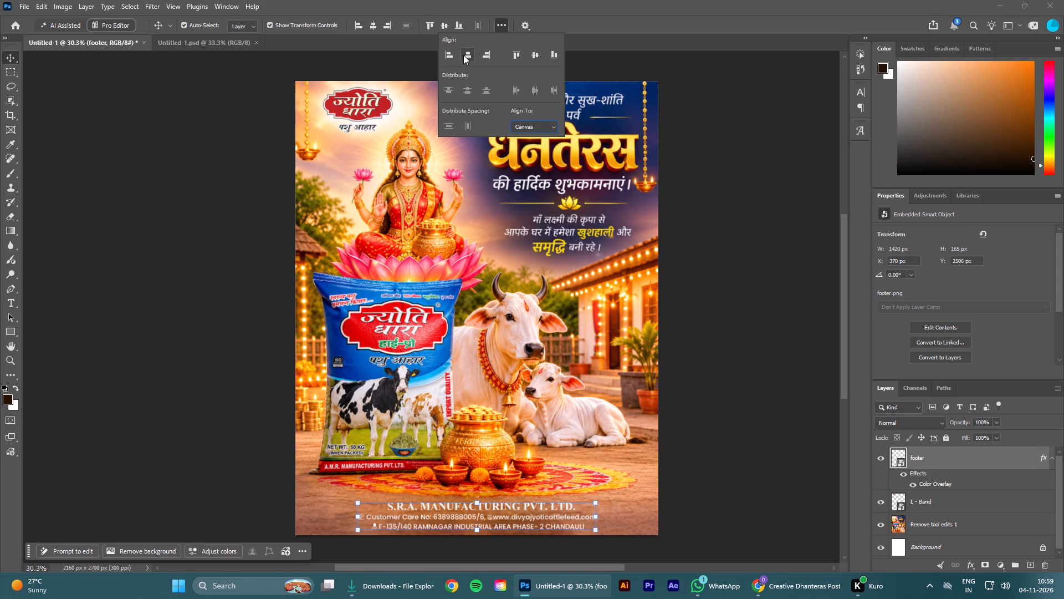
left_click(463, 55)
left_click(768, 257)
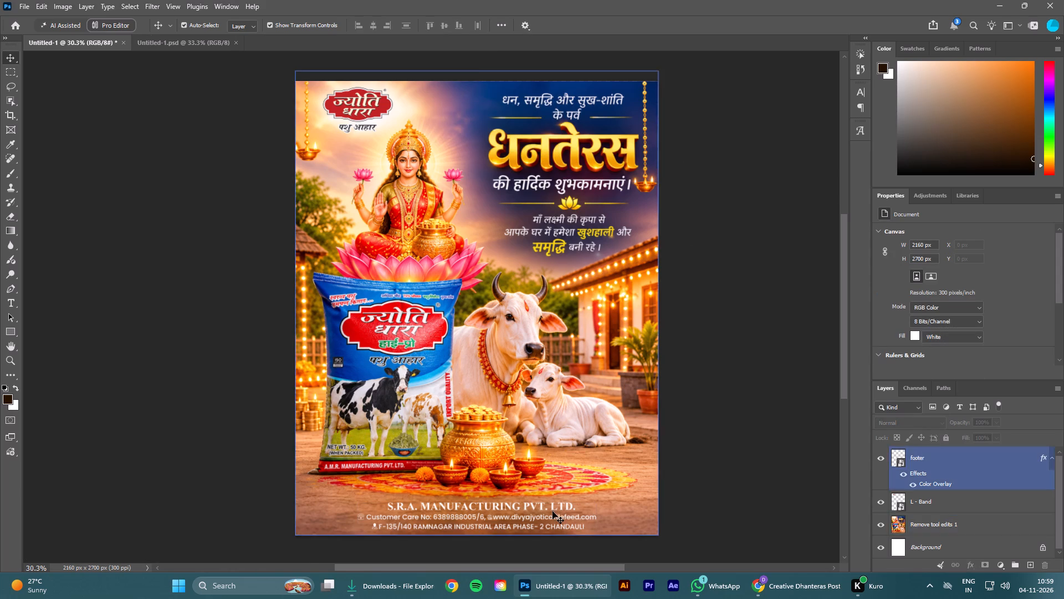
Nudge the footer layer down 10 px and centre it horizontally on the canvas again.
left_click(553, 512)
left_click(760, 475)
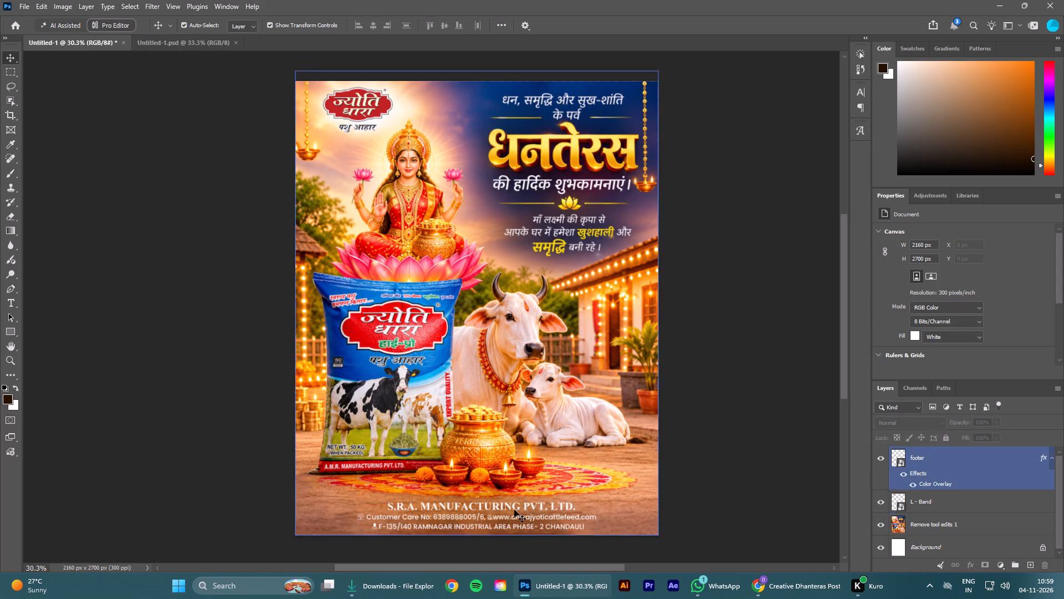
left_click(512, 506)
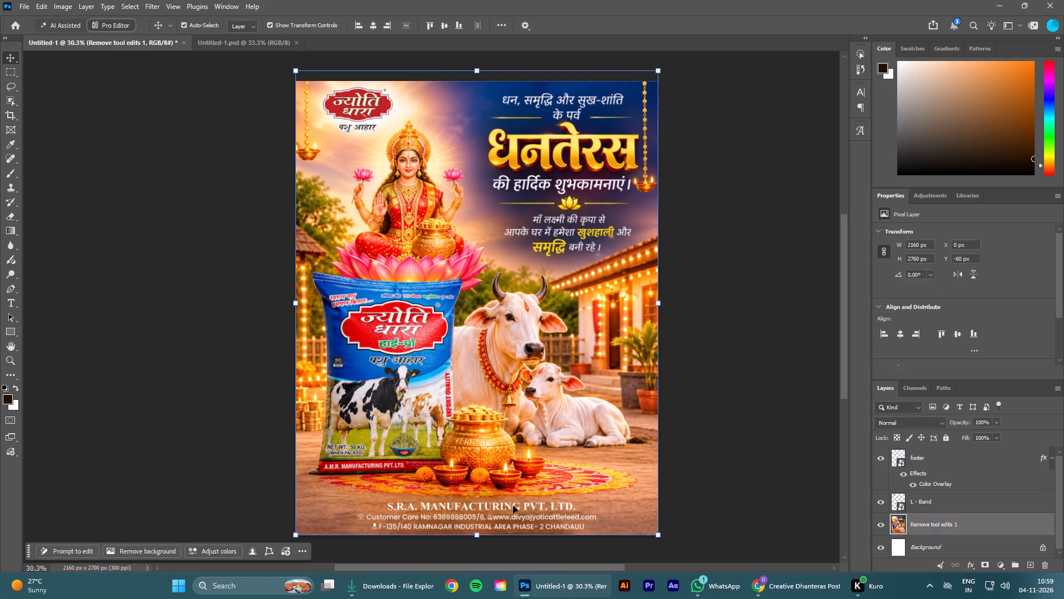
left_click(514, 506)
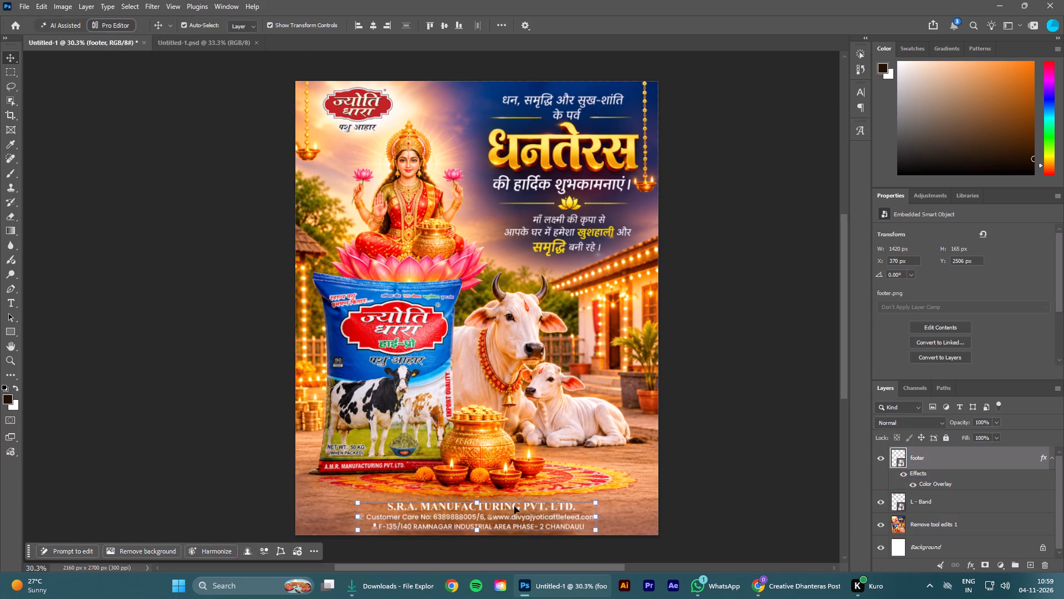
key("shift+Down")
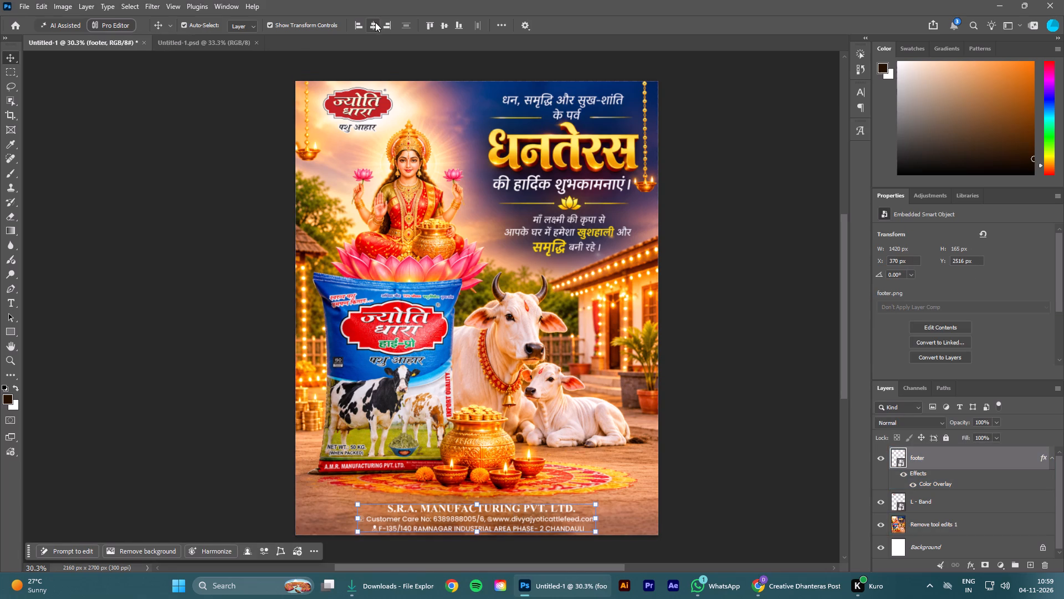
left_click(375, 22)
left_click(718, 337)
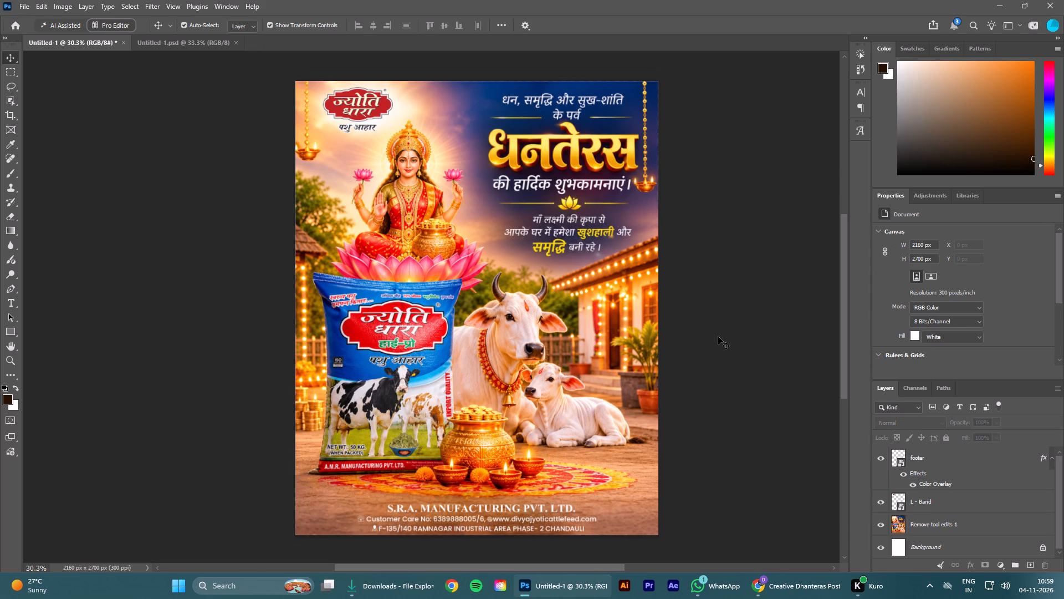
left_click(718, 337)
Start saving the poster and create a folder named dhanteras inside the jyoti dhara pashu aahar work folder.
key("ctrl+s")
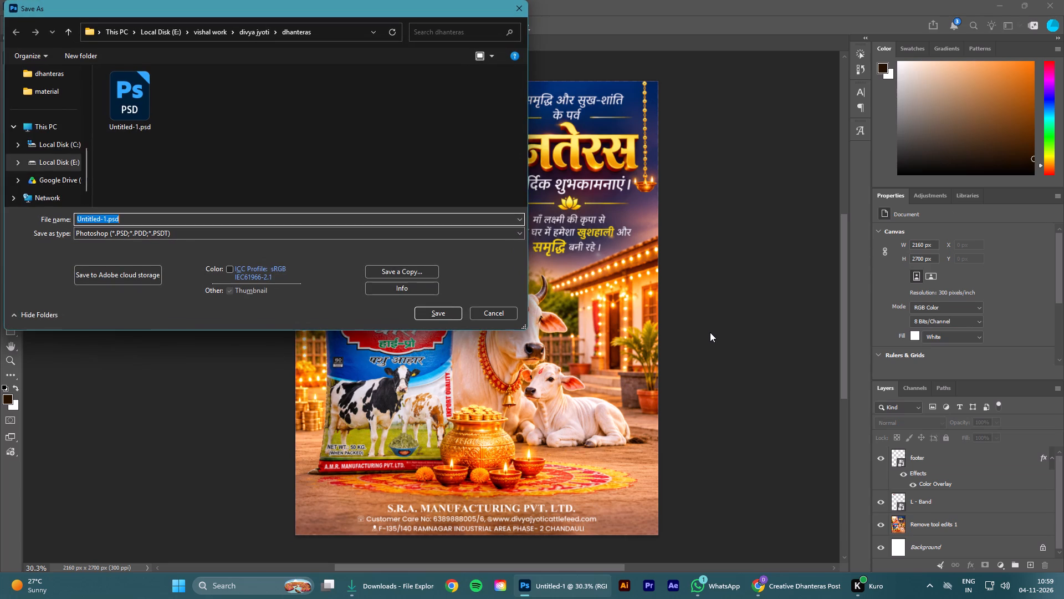
scroll(33, 126, "up", 7)
left_click(38, 143)
scroll(305, 158, "down", 19)
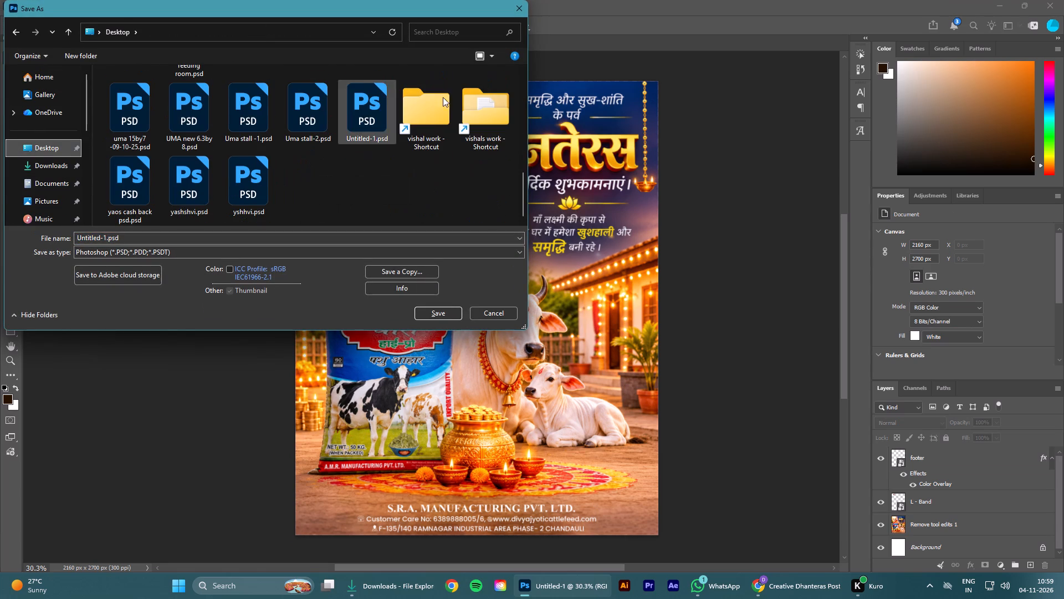
double_click(488, 101)
double_click(178, 148)
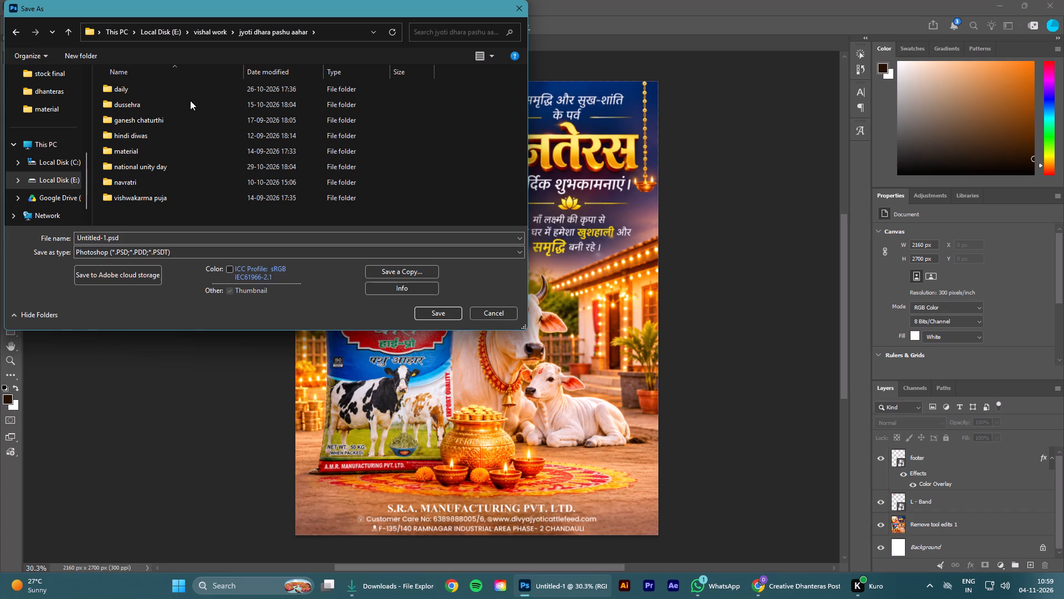
left_click(448, 182)
right_click(448, 182)
left_click(632, 299)
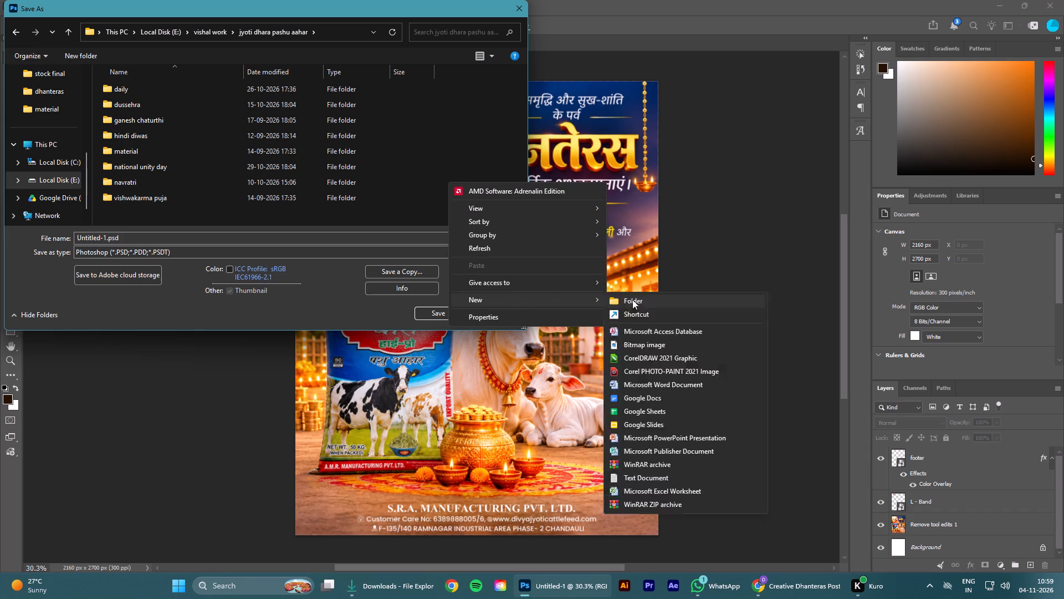
type("dhanteras")
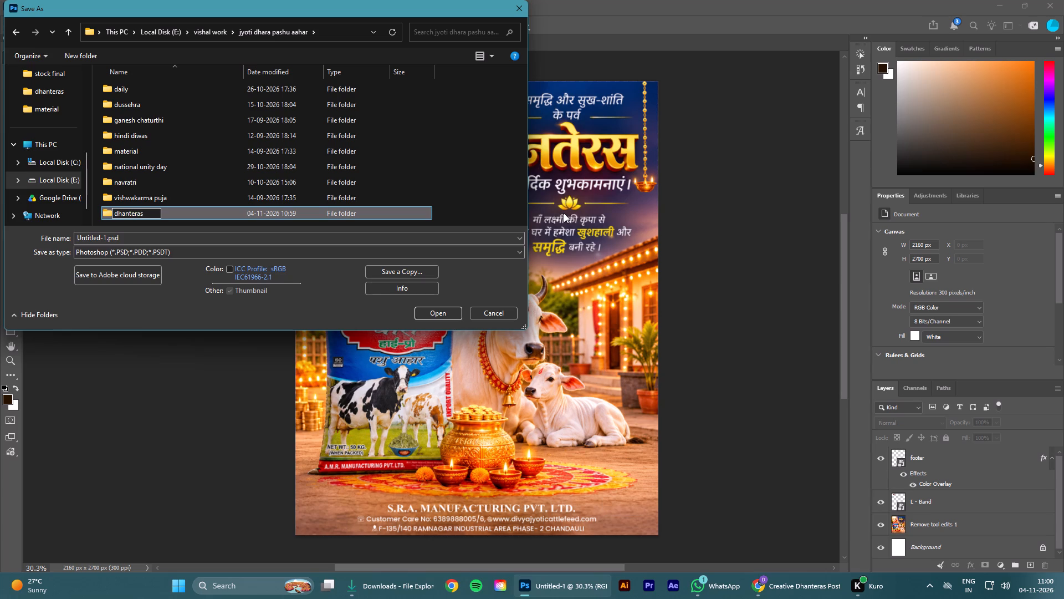
key("Return")
Save the poster as Untitled-1.psd in the new dhanteras folder.
key("Return")
left_click(438, 314)
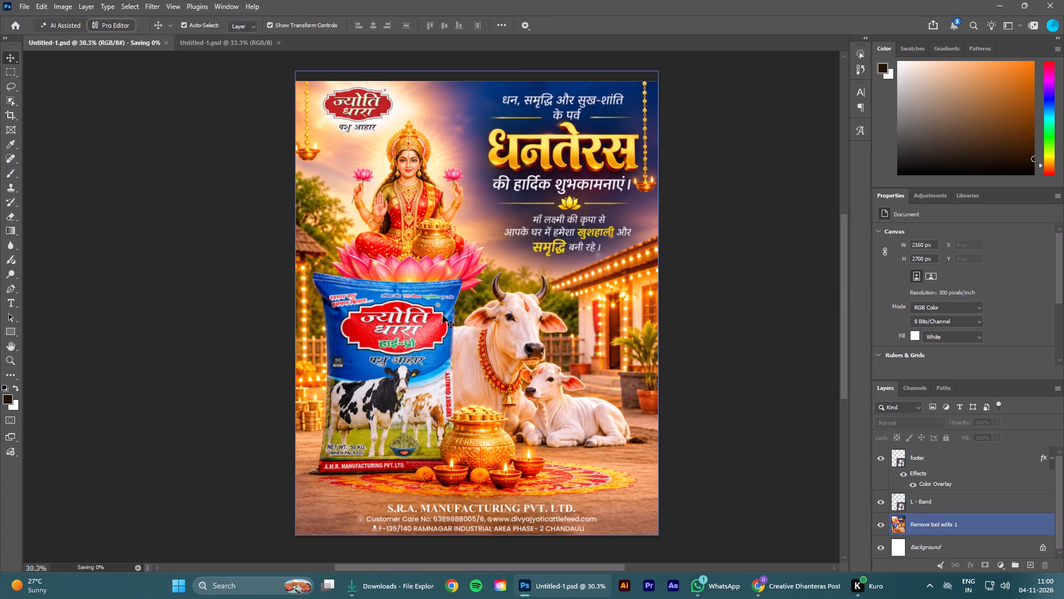
left_click(717, 356)
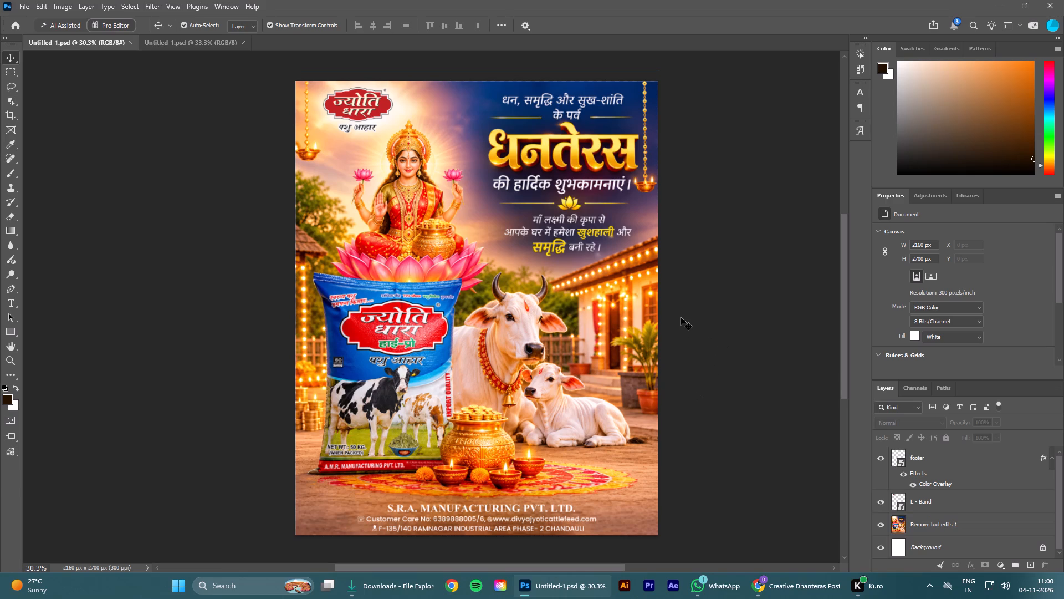
Examine the saved poster's headline, greeting text and overall composition close up and at full view.
scroll(622, 200, "up", 2)
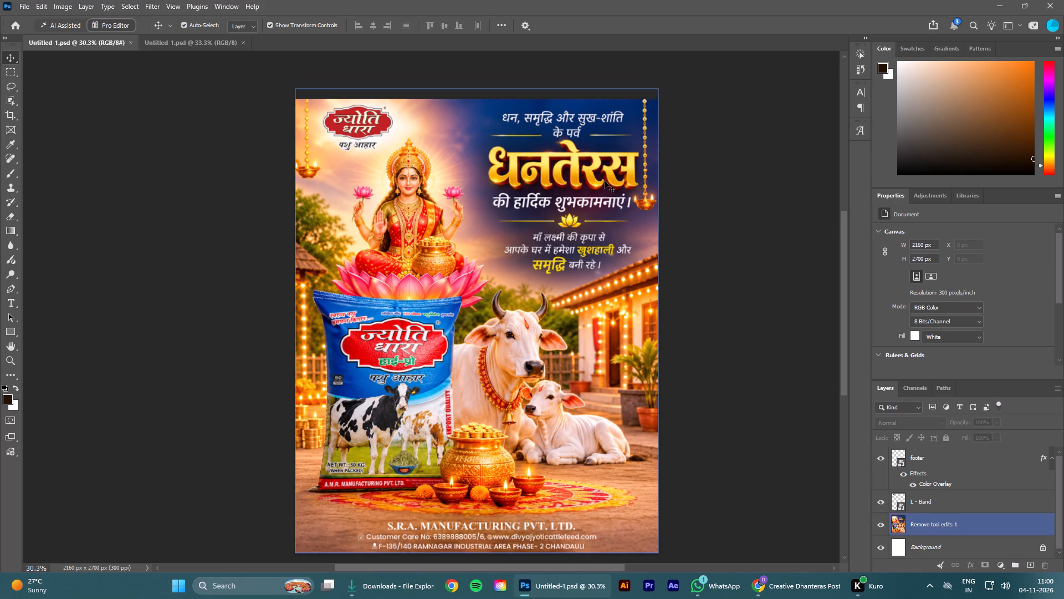
scroll(605, 181, "up", 6)
scroll(605, 181, "up", 5, "alt")
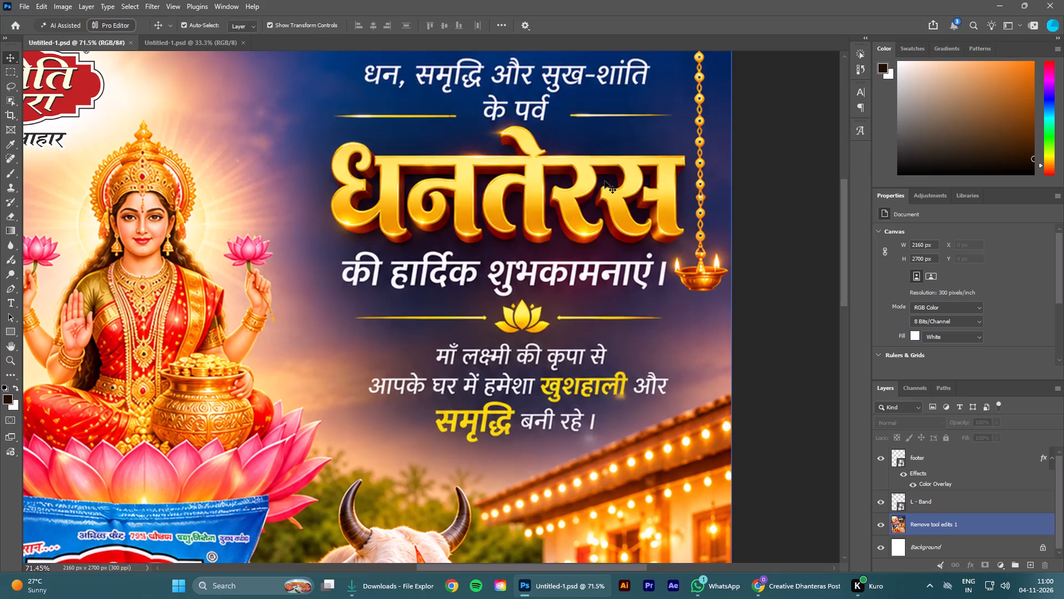
scroll(605, 181, "down", 1, "alt")
scroll(605, 181, "up", 2)
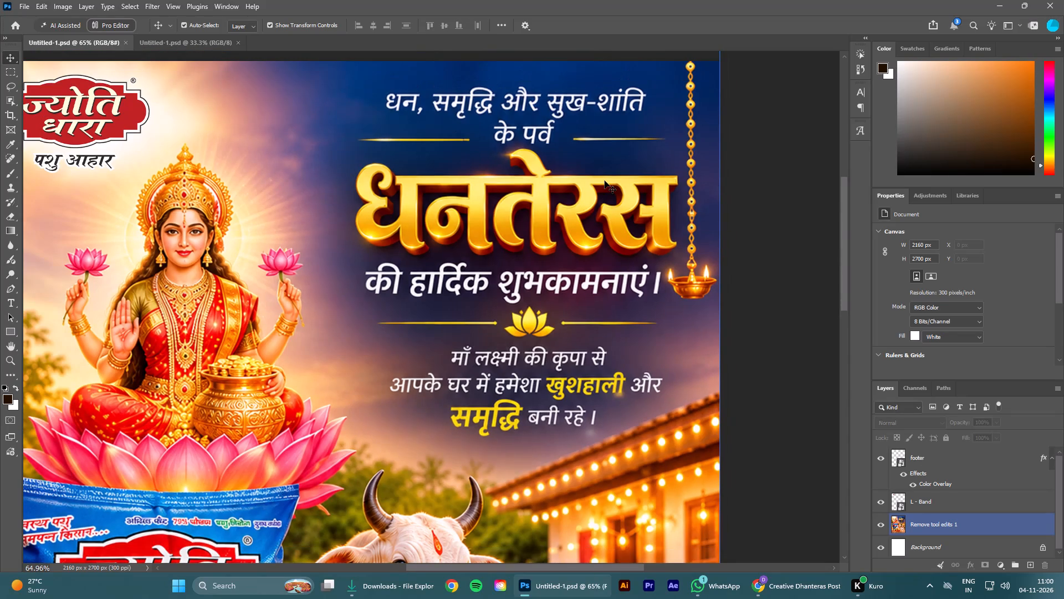
scroll(605, 181, "down", 4, "alt")
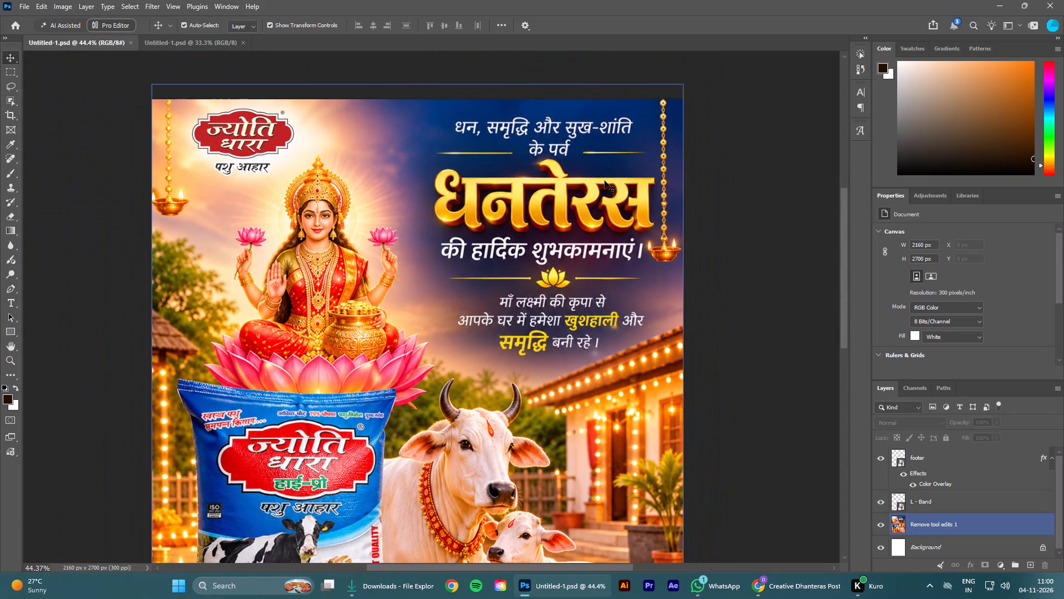
scroll(605, 181, "down", 3, "alt")
scroll(605, 181, "down", 4)
scroll(605, 181, "down", 3, "alt")
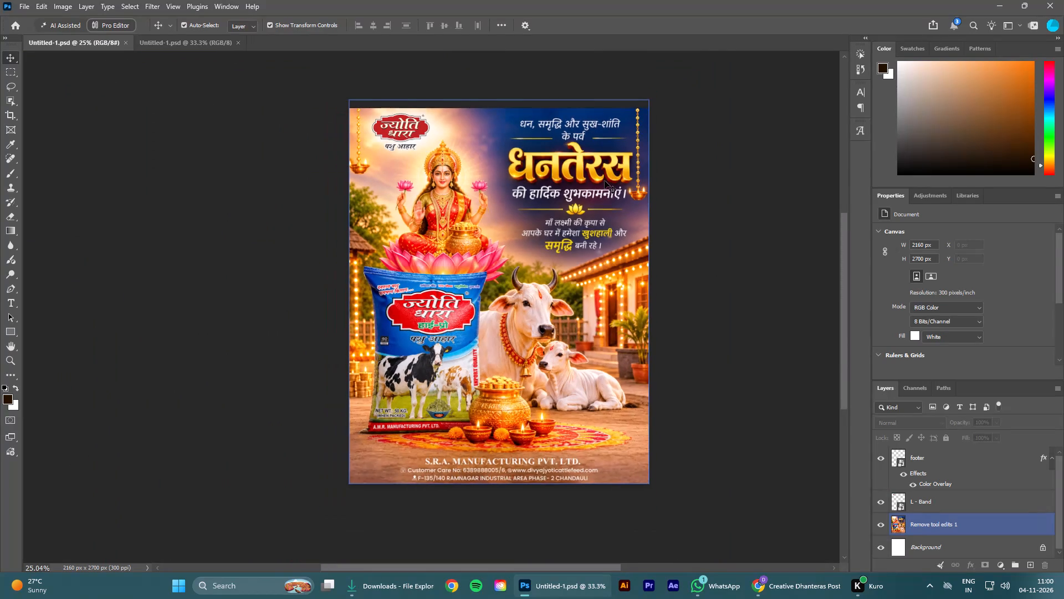
scroll(605, 181, "down", 2)
scroll(605, 181, "up", 4, "alt")
scroll(605, 181, "up", 1)
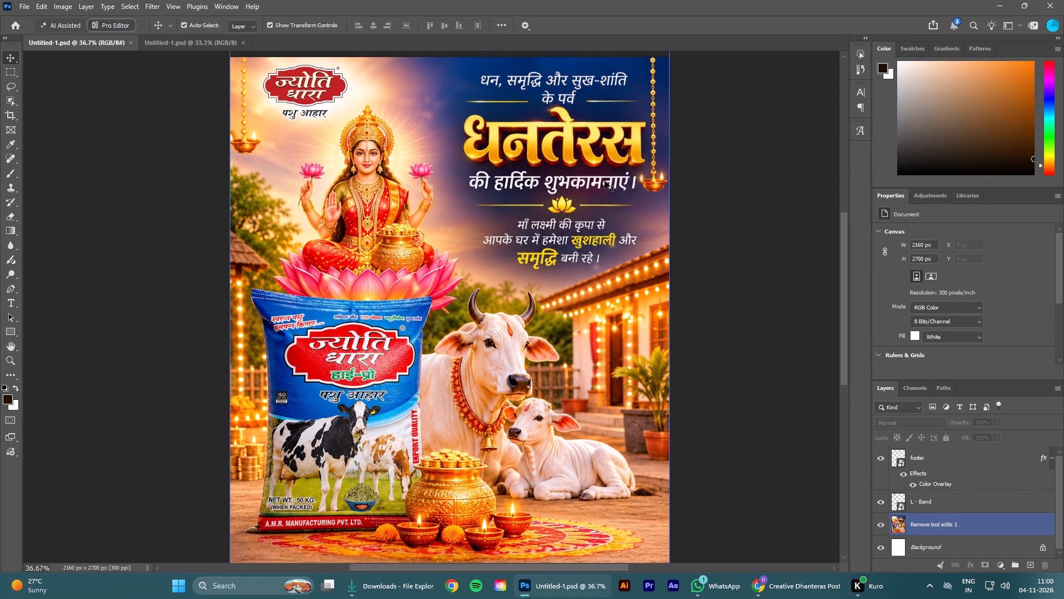
scroll(605, 181, "down", 3, "alt")
scroll(605, 181, "up", 1)
scroll(605, 181, "down", 1)
scroll(605, 181, "up", 1, "alt")
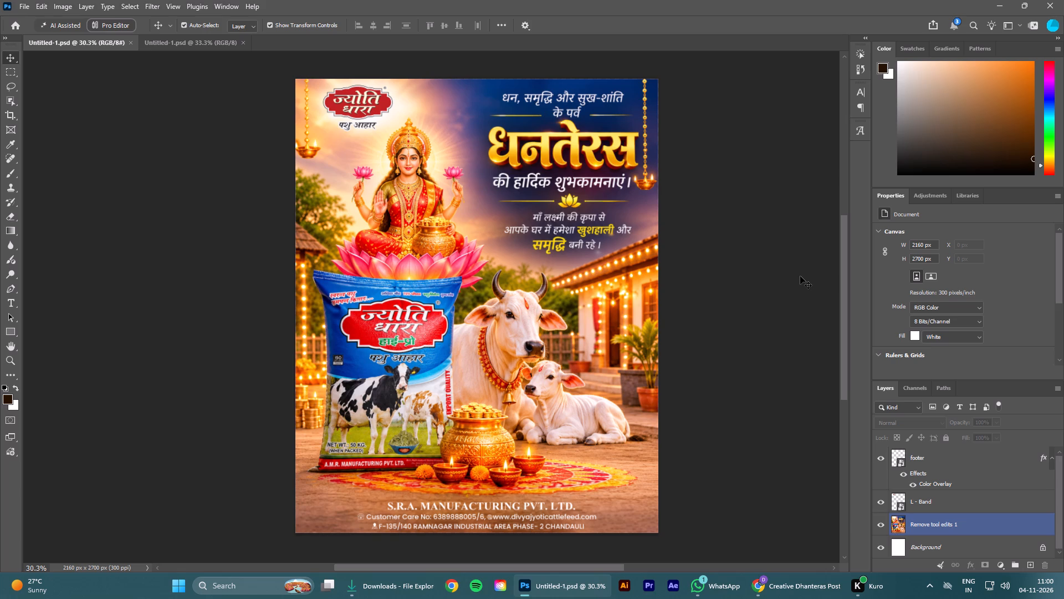
scroll(609, 257, "up", 7, "alt")
scroll(590, 192, "up", 6, "alt")
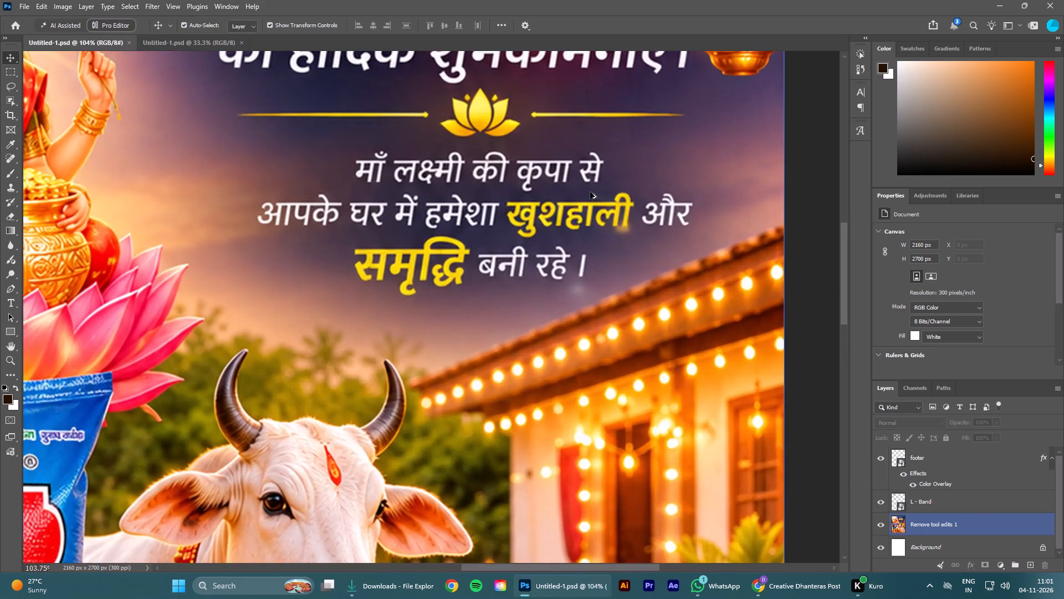
scroll(590, 192, "down", 7, "alt")
scroll(571, 179, "up", 12)
scroll(564, 174, "down", 4, "alt")
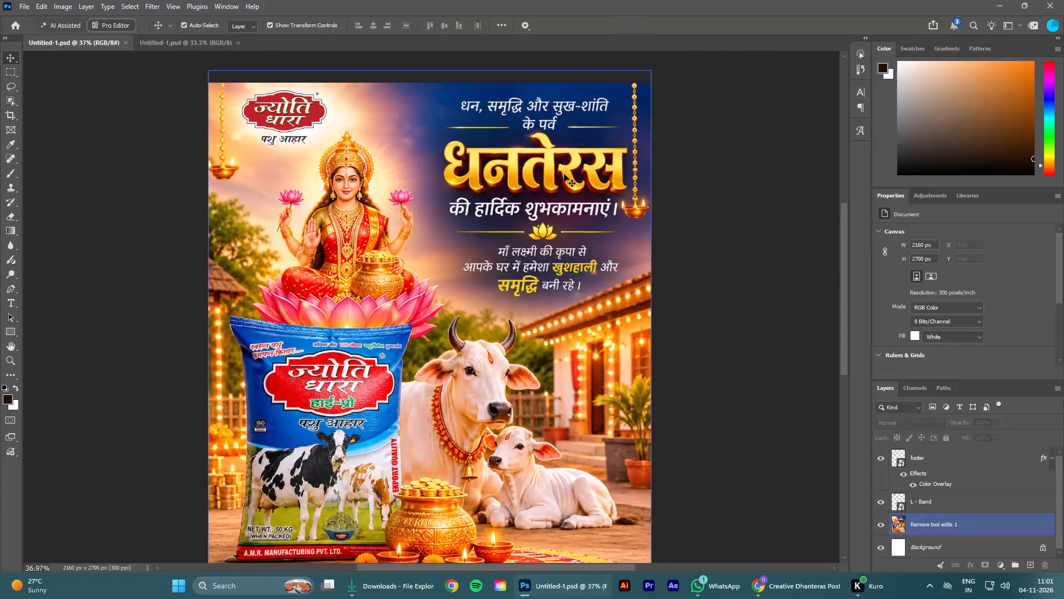
scroll(564, 174, "down", 3, "alt")
left_click(727, 297)
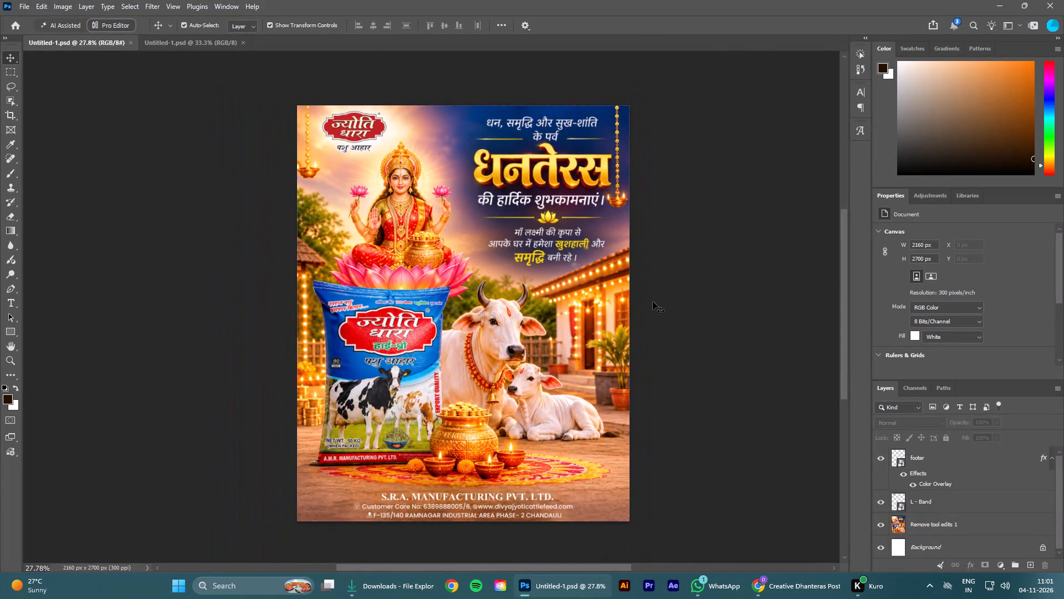
Close the other open poster document, the one with the black-and-white cow in a green field.
left_click(184, 42)
left_click(239, 40)
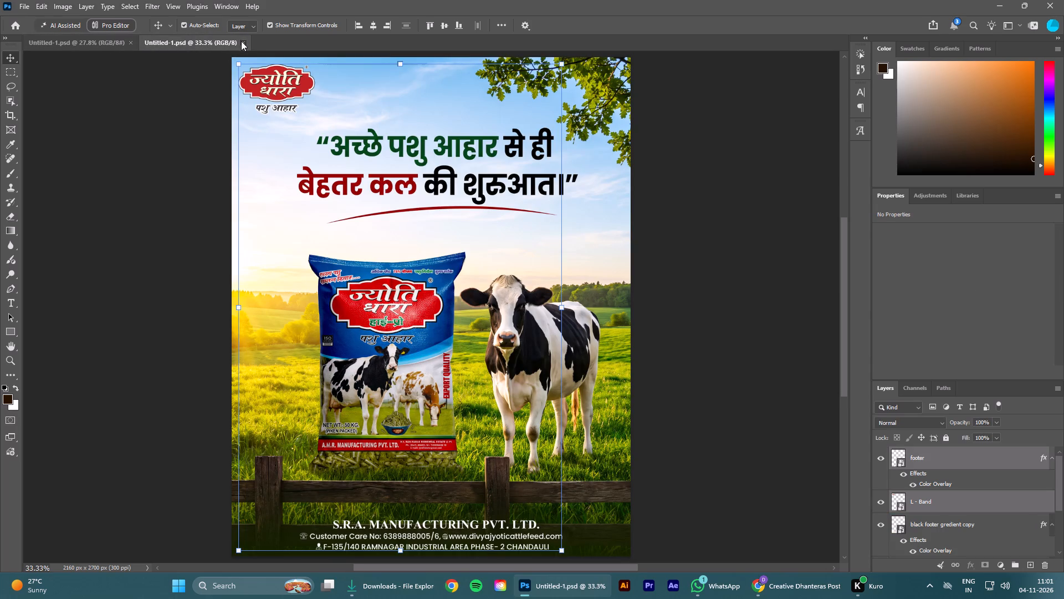
left_click(14, 23)
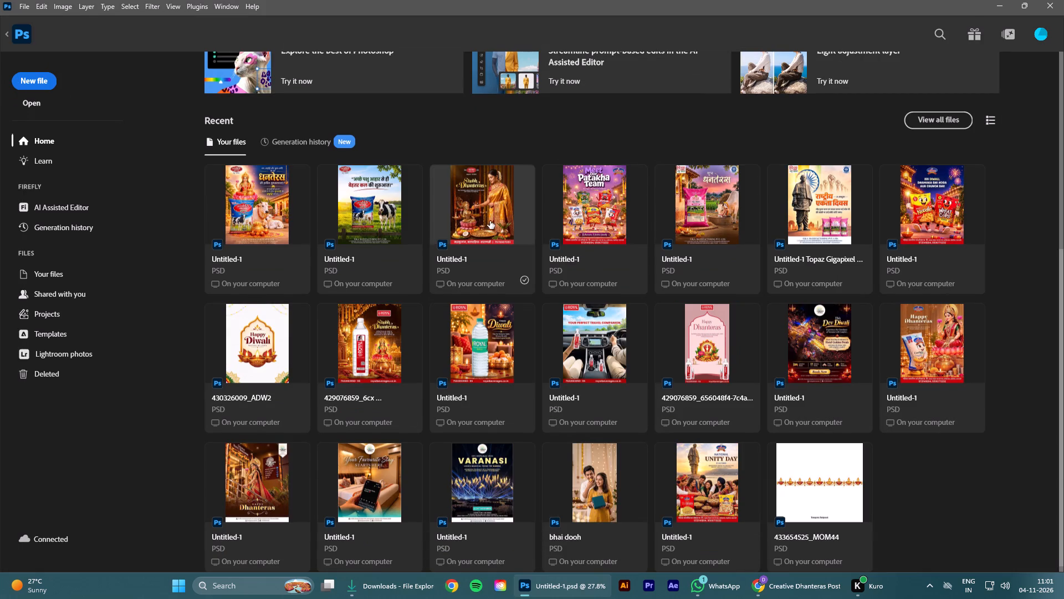
left_click(349, 205)
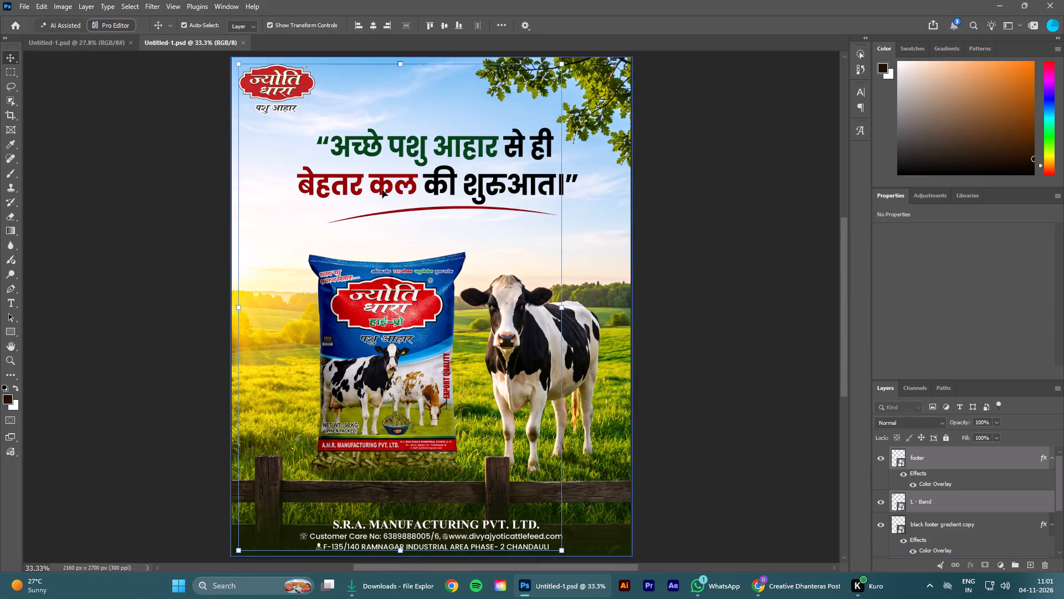
left_click(241, 40)
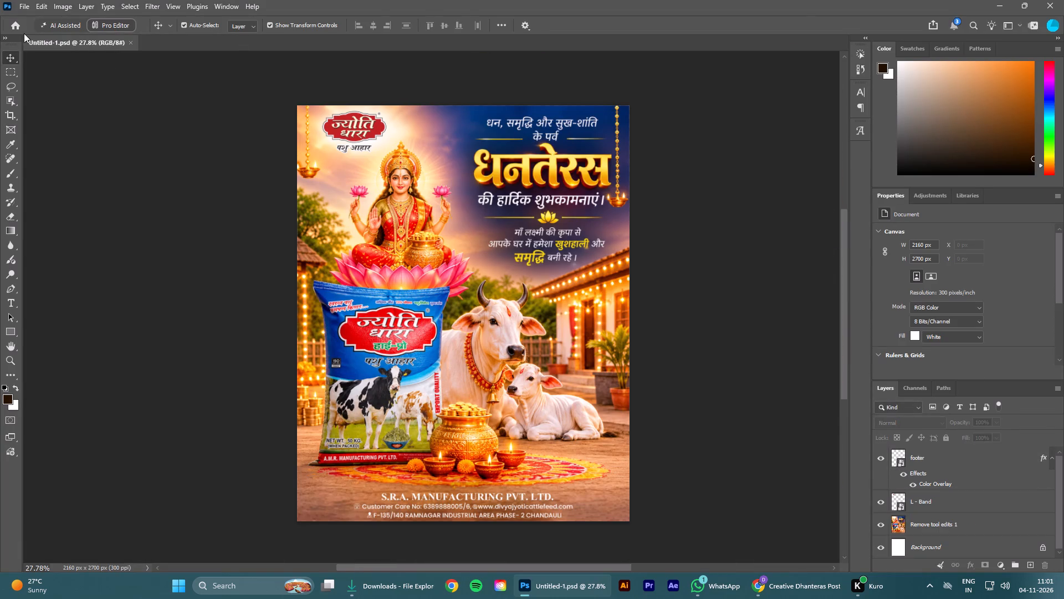
Open the recent Divya Jyoti Dhanteras poster file with the pink feed bag.
left_click(17, 28)
scroll(419, 286, "up", 5)
left_click(720, 291)
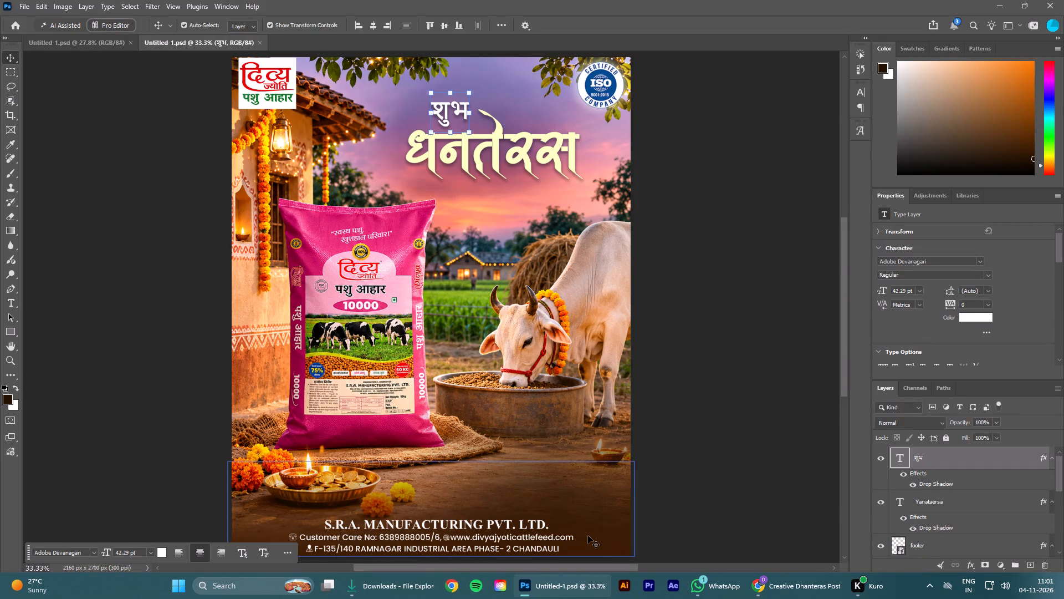
Copy the black footer gradient layer from the Divya Jyoti poster and paste it in place into the Jyoti Dhara poster.
left_click(588, 536)
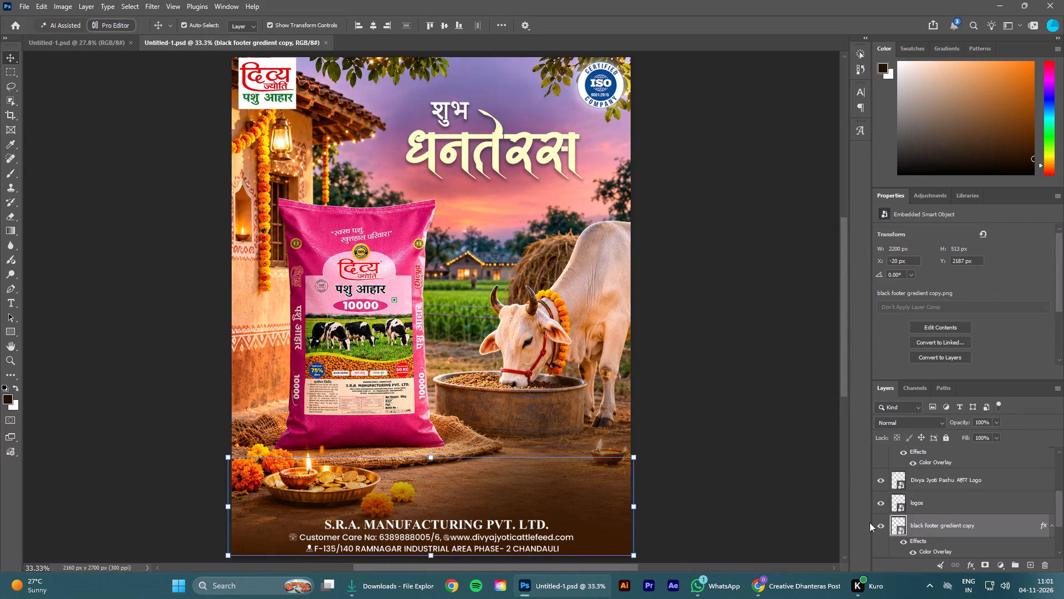
double_click(878, 524)
left_click(878, 524)
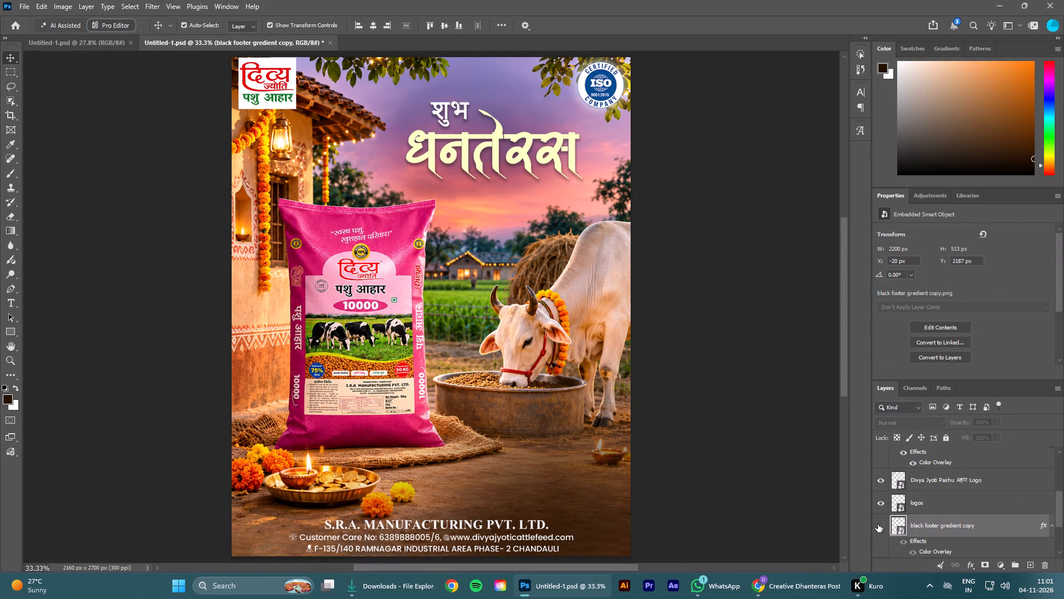
left_click(878, 524)
left_click(930, 526)
key("ctrl+c")
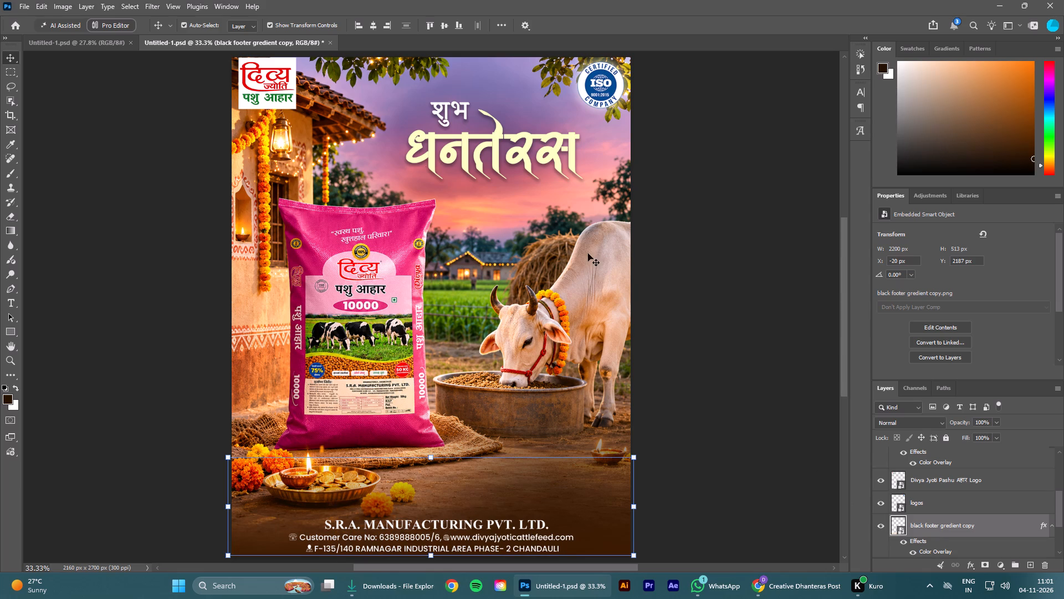
left_click(64, 39)
key("ctrl+shift+v")
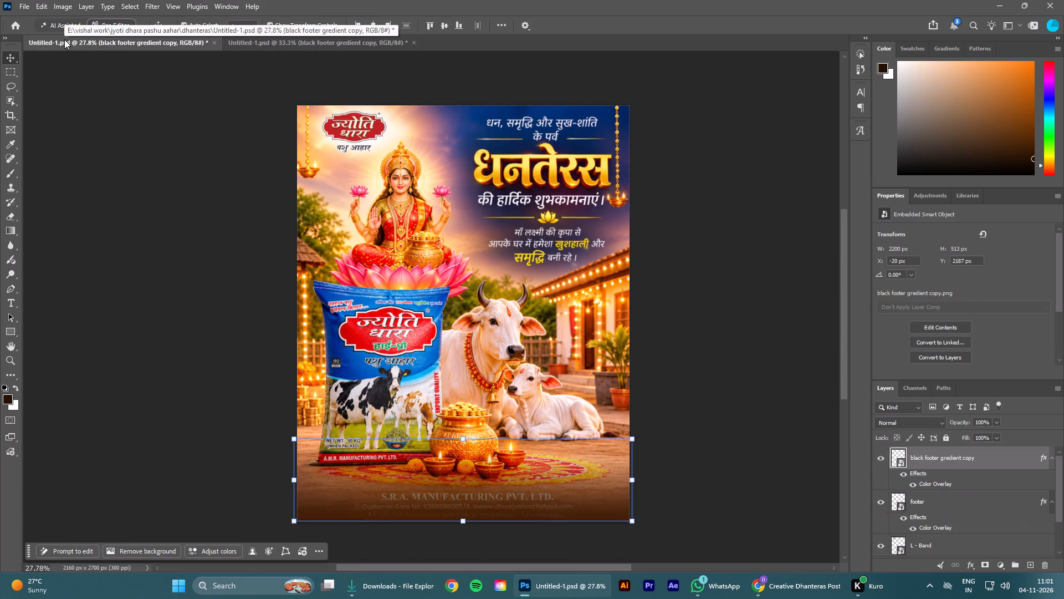
Move the pasted footer gradient layer beneath the footer and L - Band layers, directly above the Remove tool edits 1 artwork.
left_click(753, 439)
left_click(1021, 463)
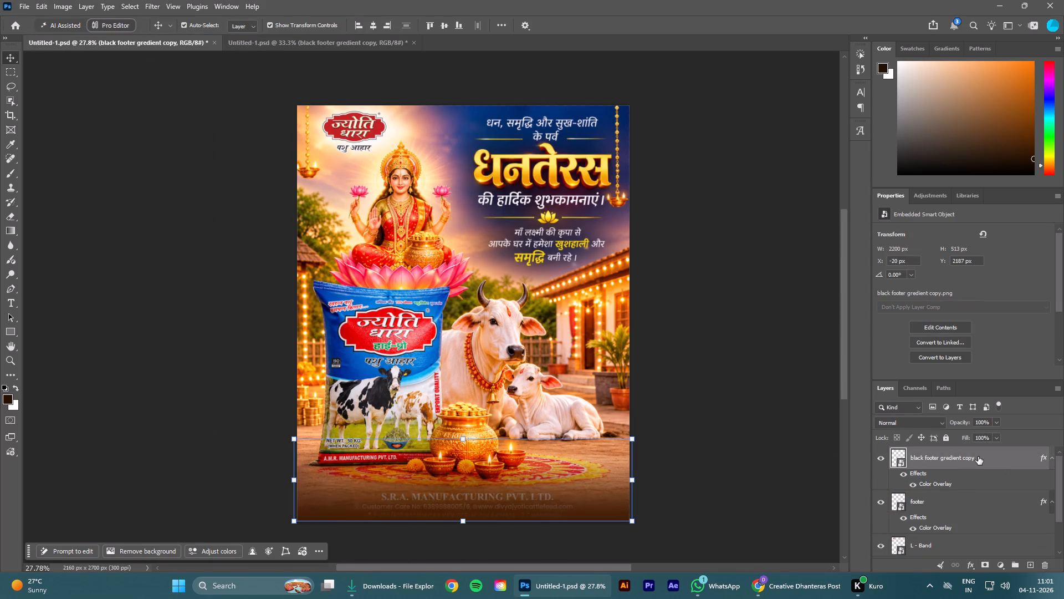
left_click_drag(978, 456, 977, 514)
left_click(827, 378)
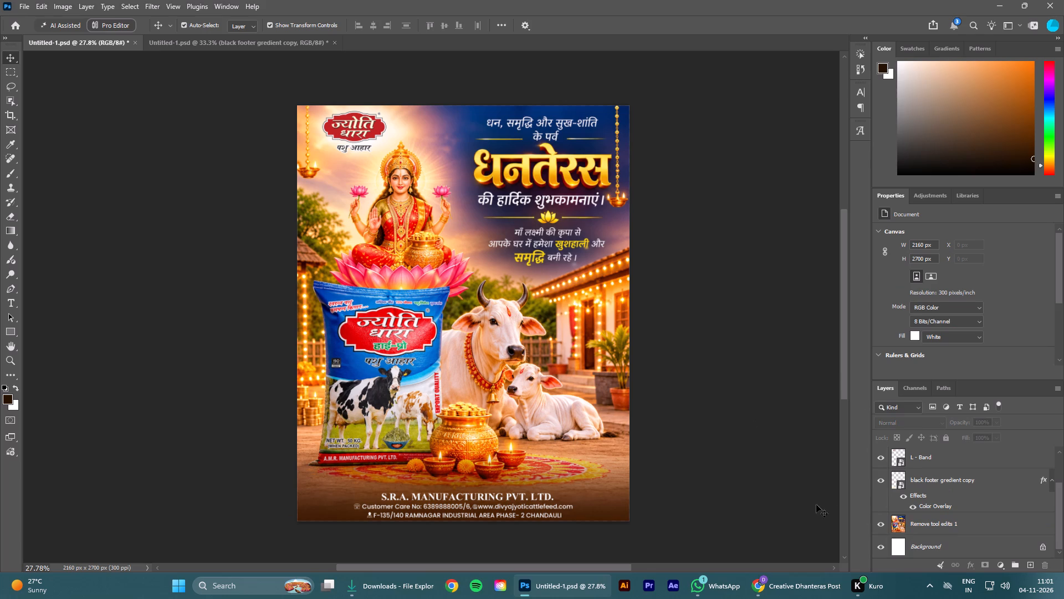
Shorten the footer gradient from its upper edge to about 126% height scale, keeping its base at the poster's bottom edge.
left_click(933, 482)
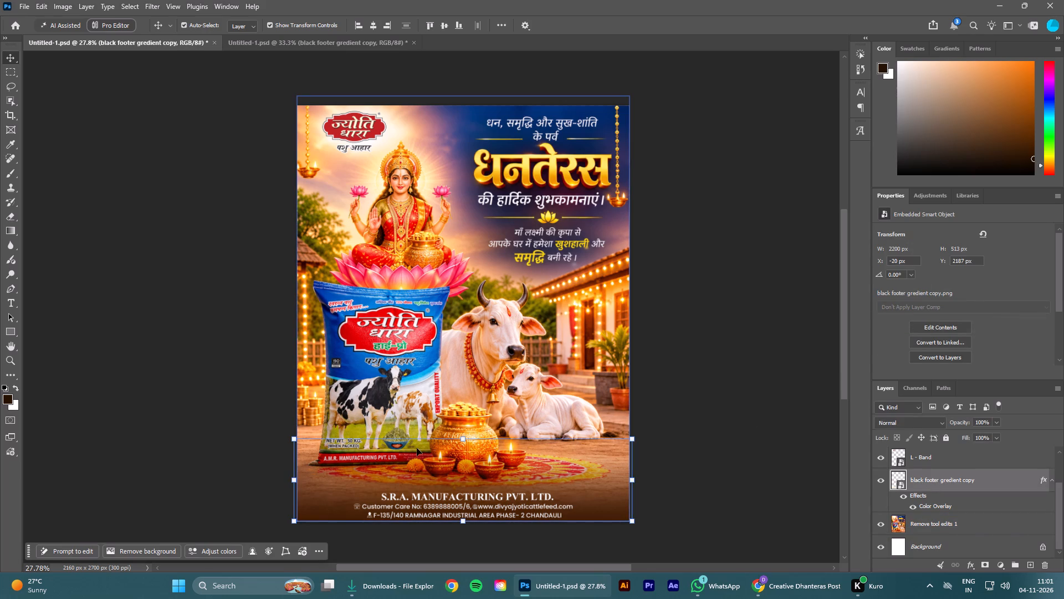
left_click_drag(463, 439, 466, 480, "shift")
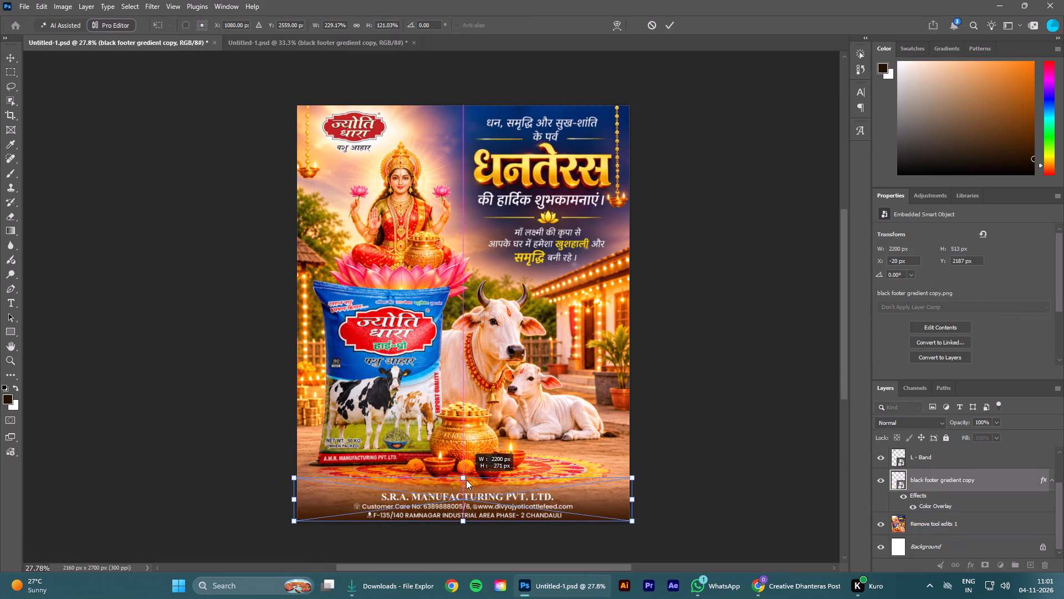
left_click_drag(466, 480, 469, 484, "shift")
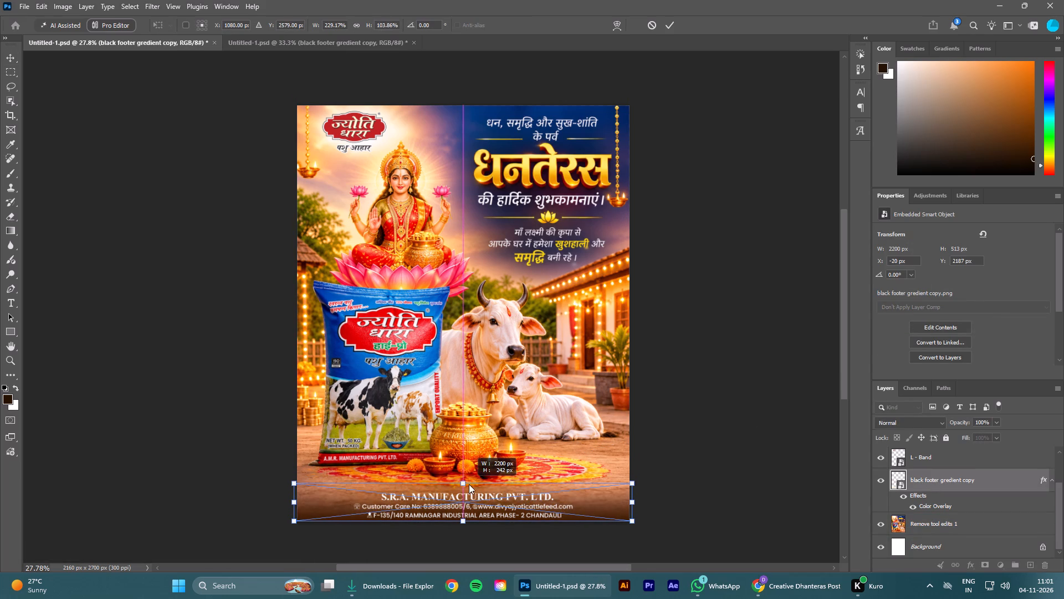
left_click_drag(469, 484, 470, 476, "shift")
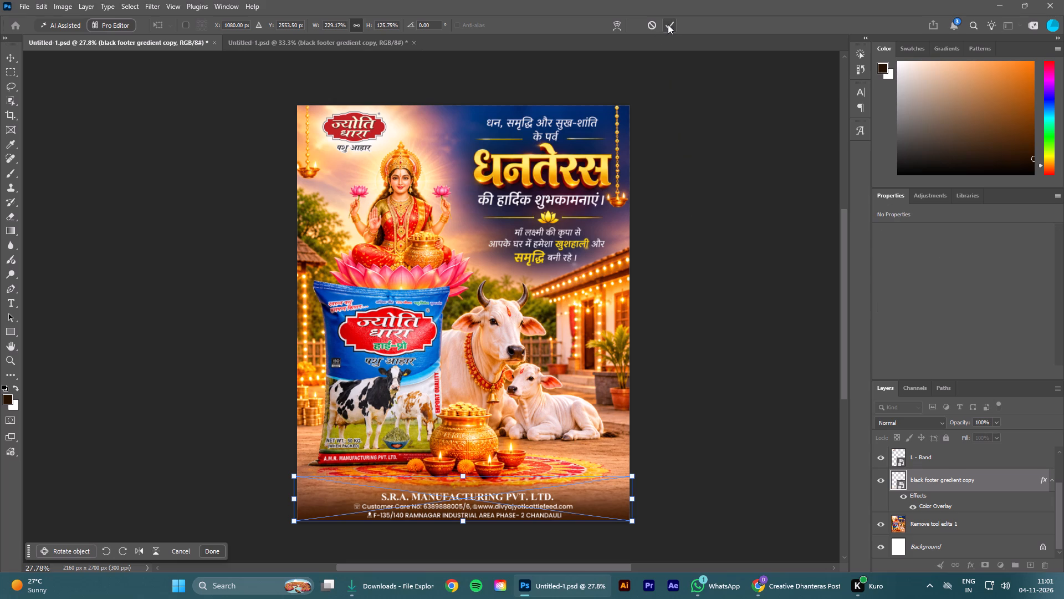
left_click(668, 24)
left_click(704, 208)
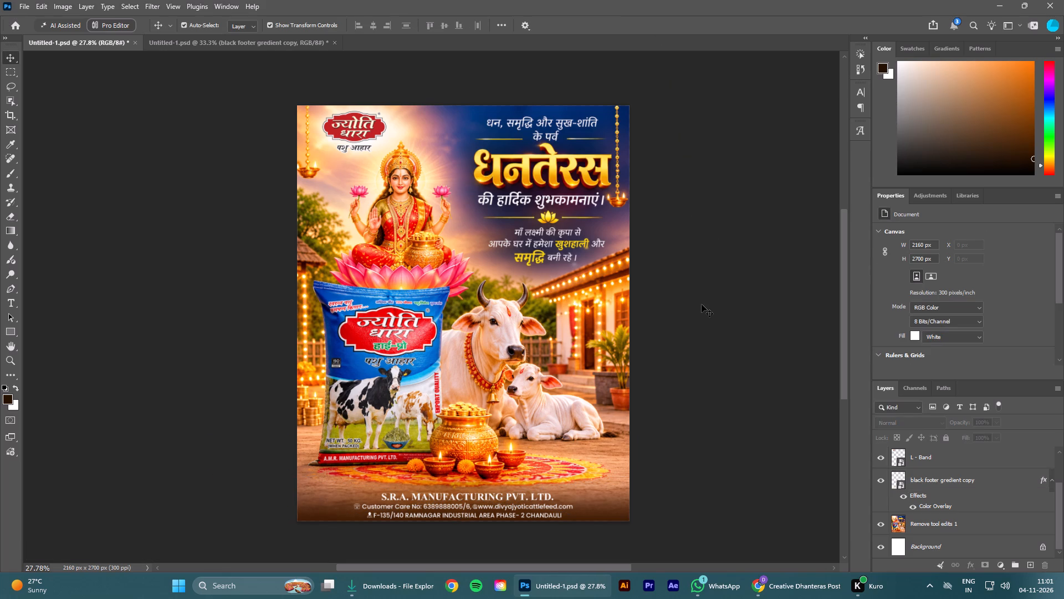
Examine the Jyoti Dhara poster's headline, artwork and footer blending, close up and at full view.
scroll(702, 304, "up", 1)
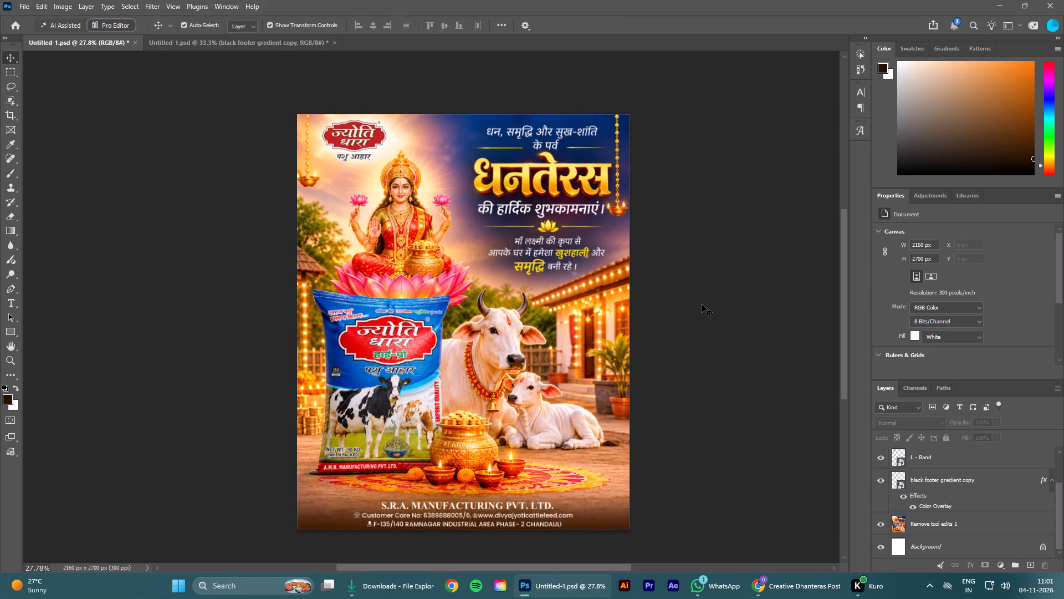
scroll(702, 304, "down", 1)
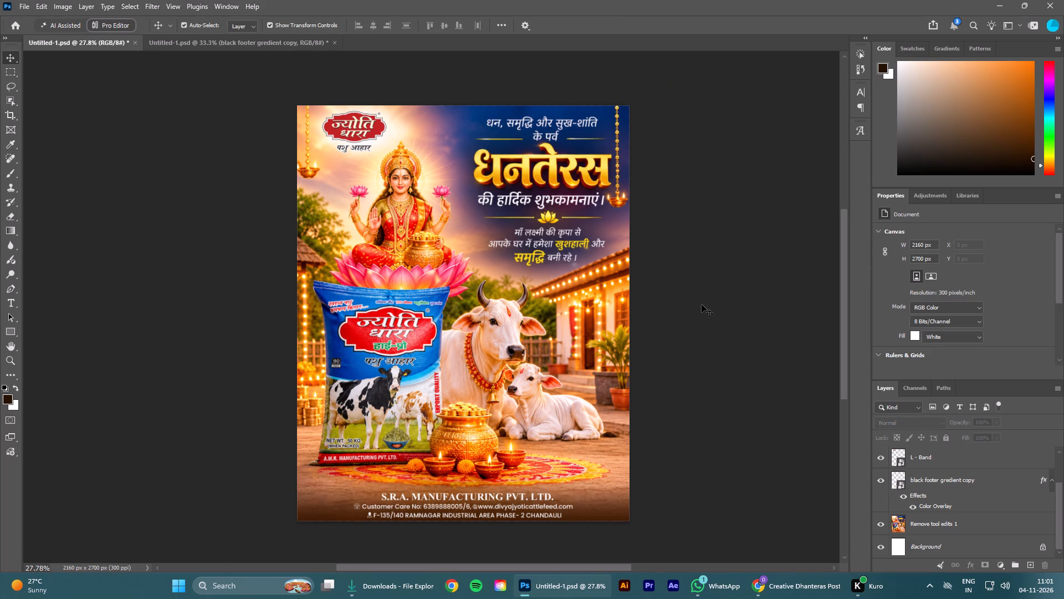
scroll(702, 304, "down", 1)
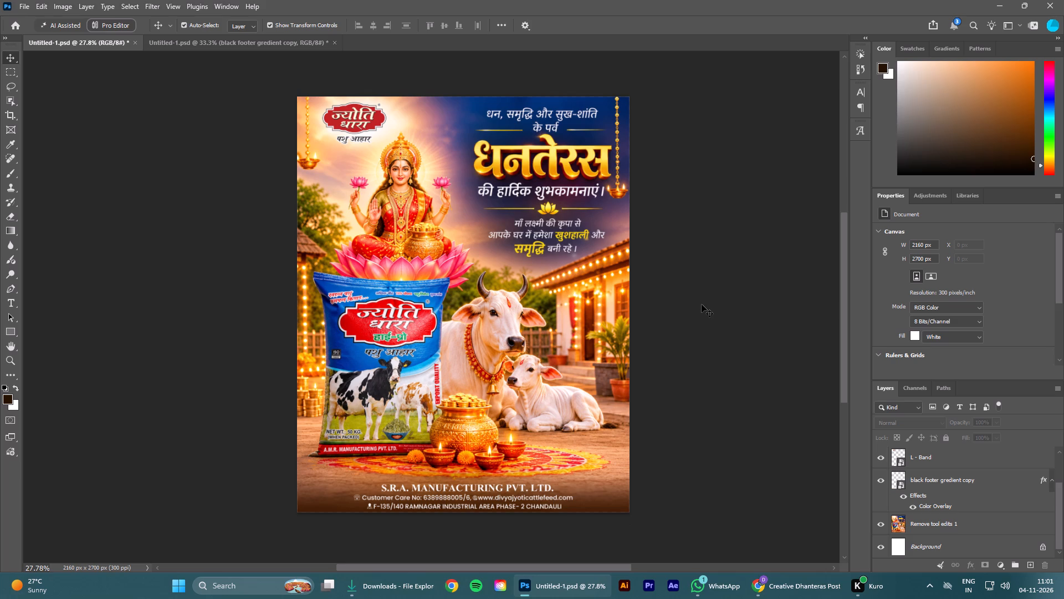
scroll(608, 192, "up", 3)
scroll(617, 204, "up", 4, "alt")
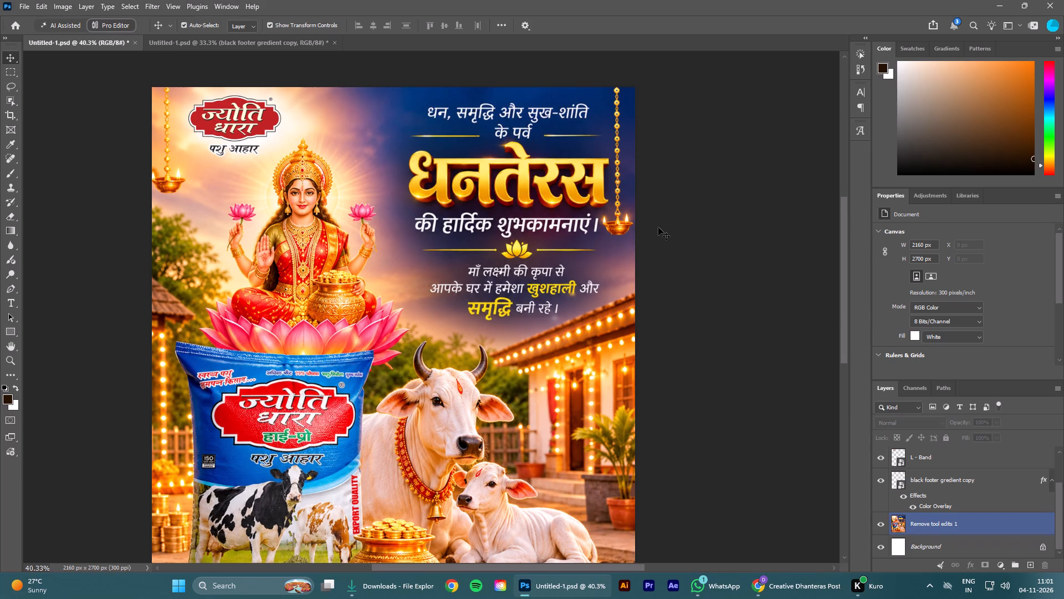
scroll(658, 227, "down", 8, "alt")
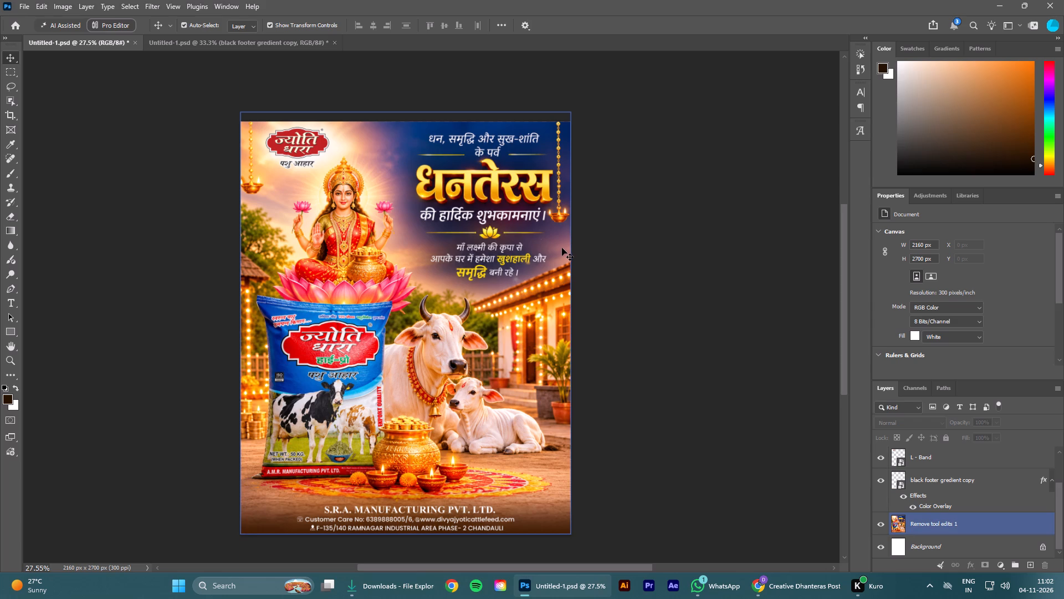
scroll(505, 227, "up", 3, "alt")
scroll(505, 227, "down", 1, "alt")
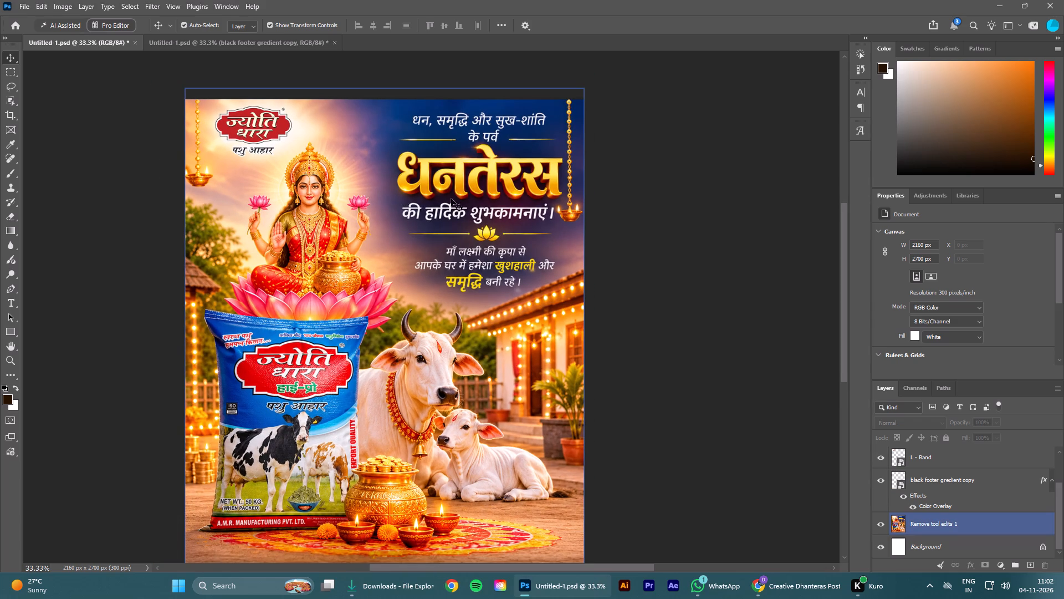
scroll(451, 199, "down", 2)
Save the Jyoti Dhara poster with the footer gradient in place.
left_click(673, 259)
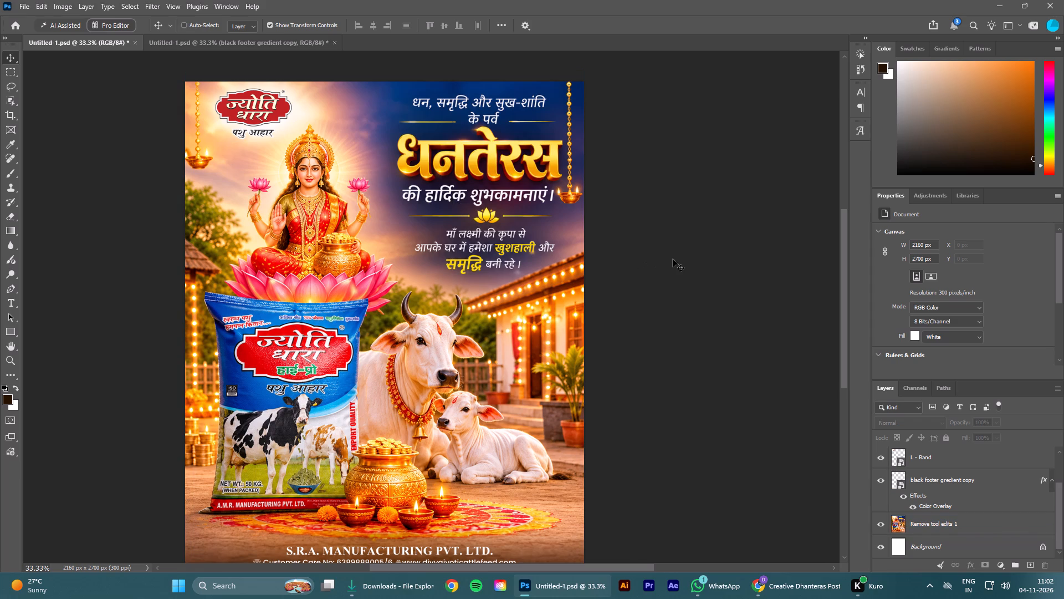
key("ctrl+s")
left_click(673, 259)
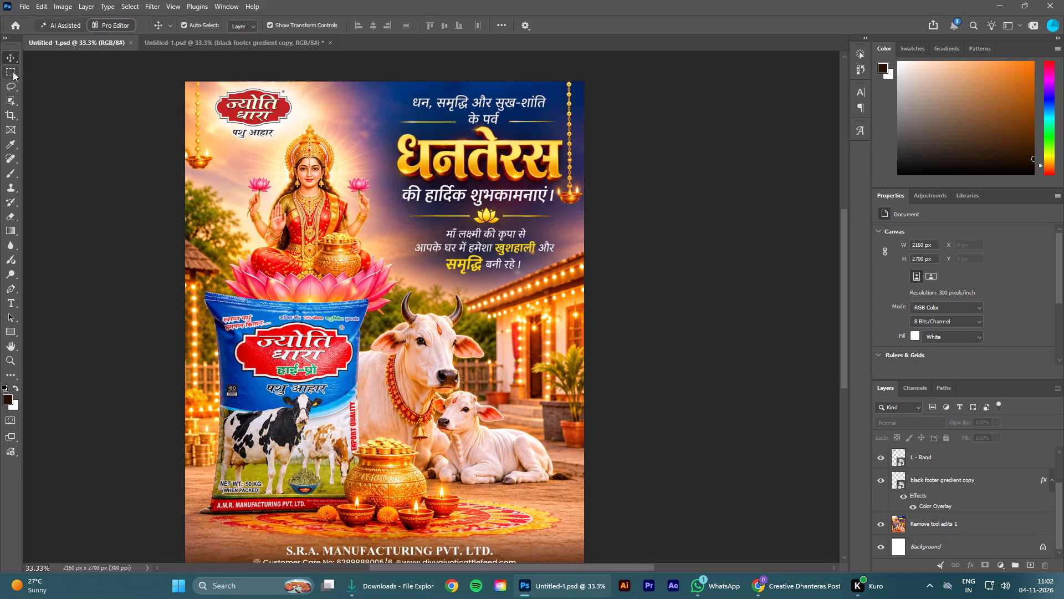
Make the Remove tool edits 1 artwork layer active for lassoing and hide the footer gradient, L - Band, footer text and logo layers.
left_click(11, 92)
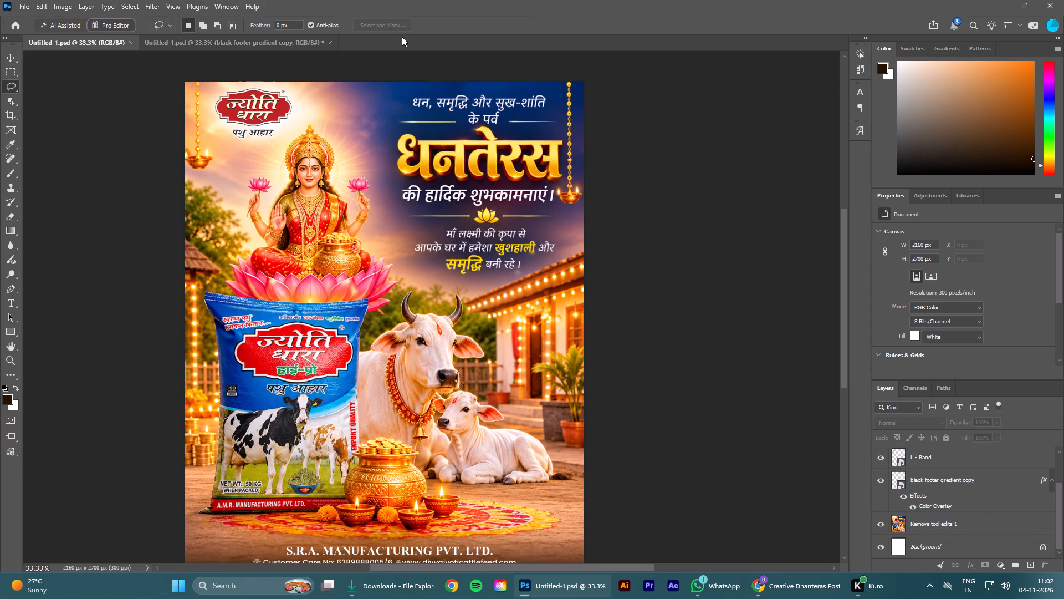
left_click(926, 526)
left_click(883, 482)
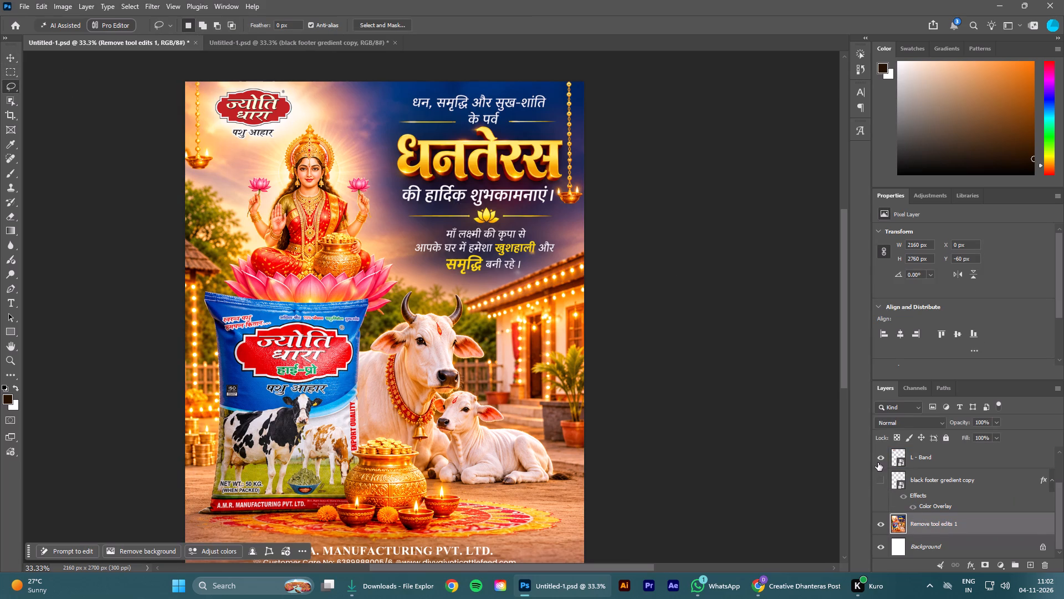
left_click(878, 461)
scroll(912, 463, "up", 6)
left_click(874, 454)
scroll(940, 480, "up", 6)
scroll(940, 481, "down", 9)
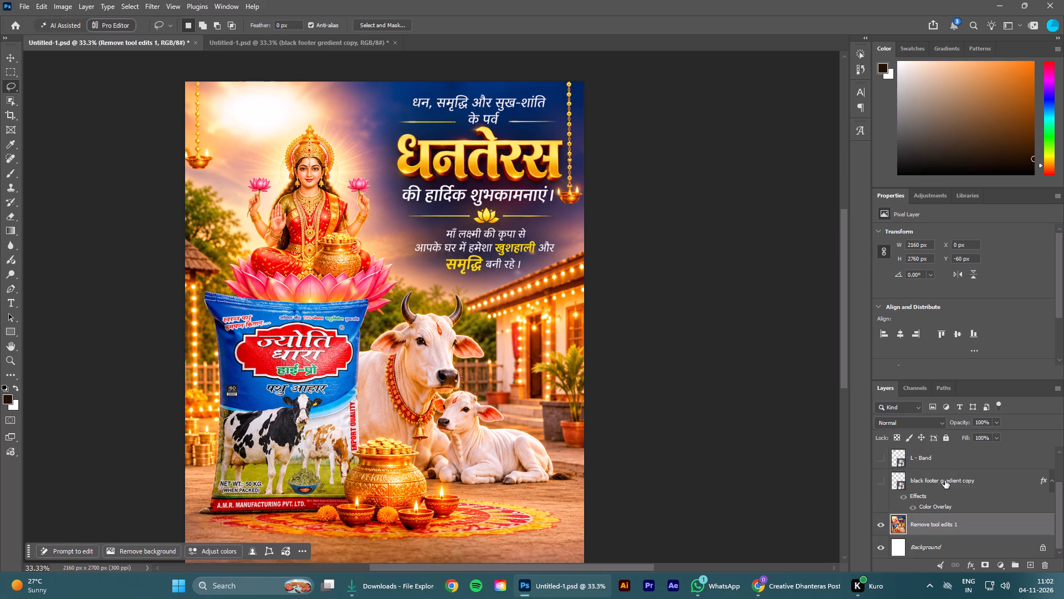
scroll(945, 480, "down", 3)
Lasso the whole Hindi greeting block around the धनतेरस headline and remove it from the artwork with the Remove command.
left_click(400, 91)
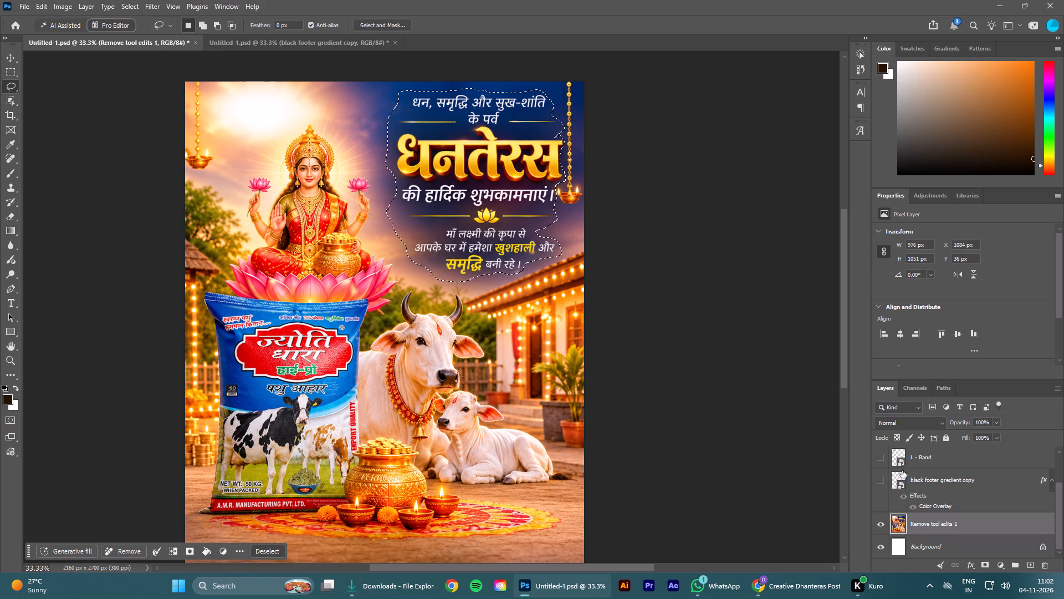
left_click(119, 550)
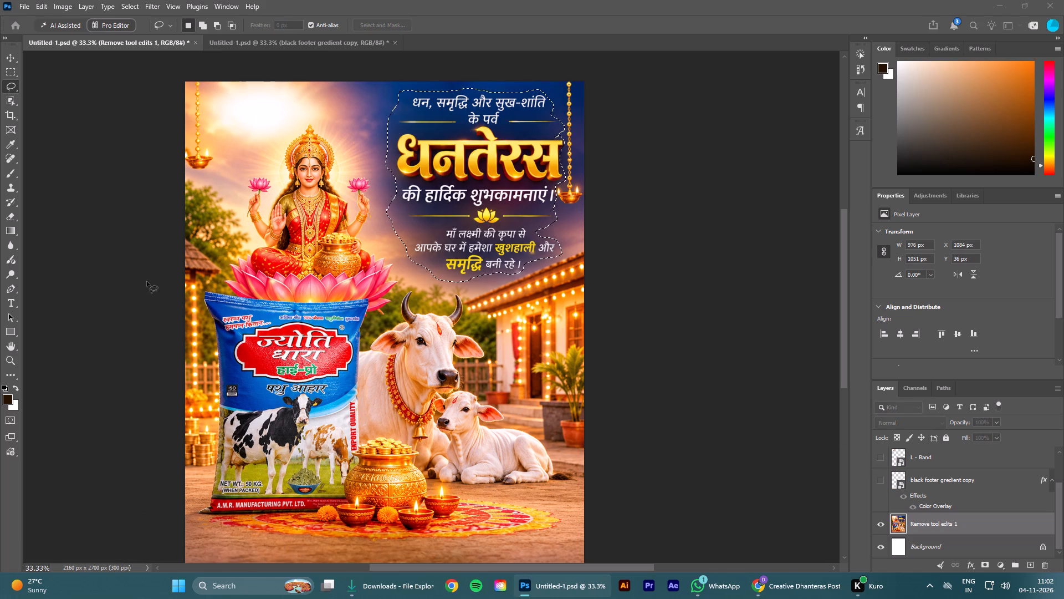
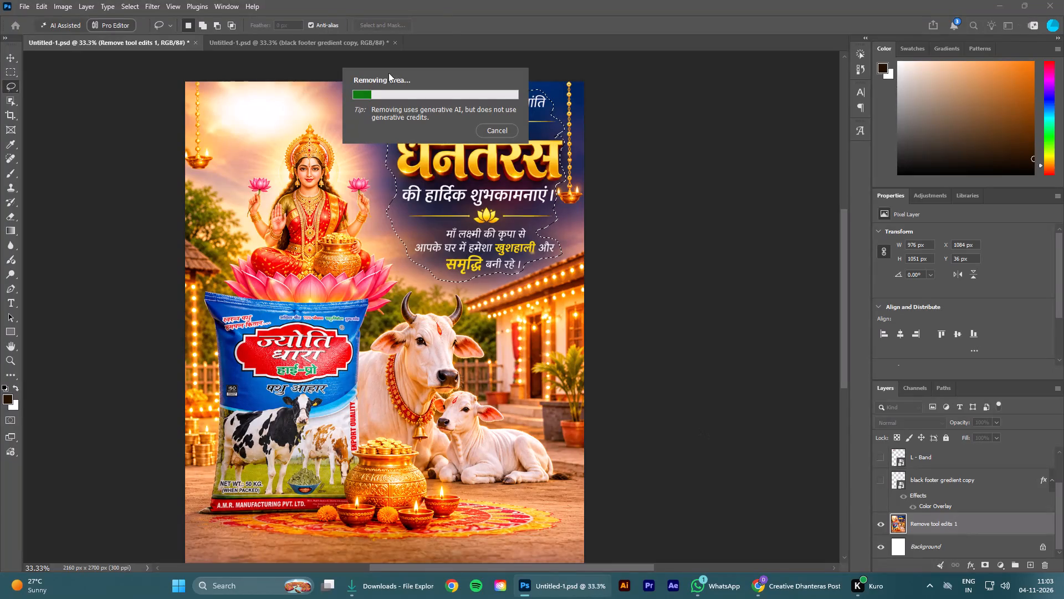
Merge the new Remove tool edits layer with the Remove tool edits 1 artwork layer beneath it.
left_click(445, 80)
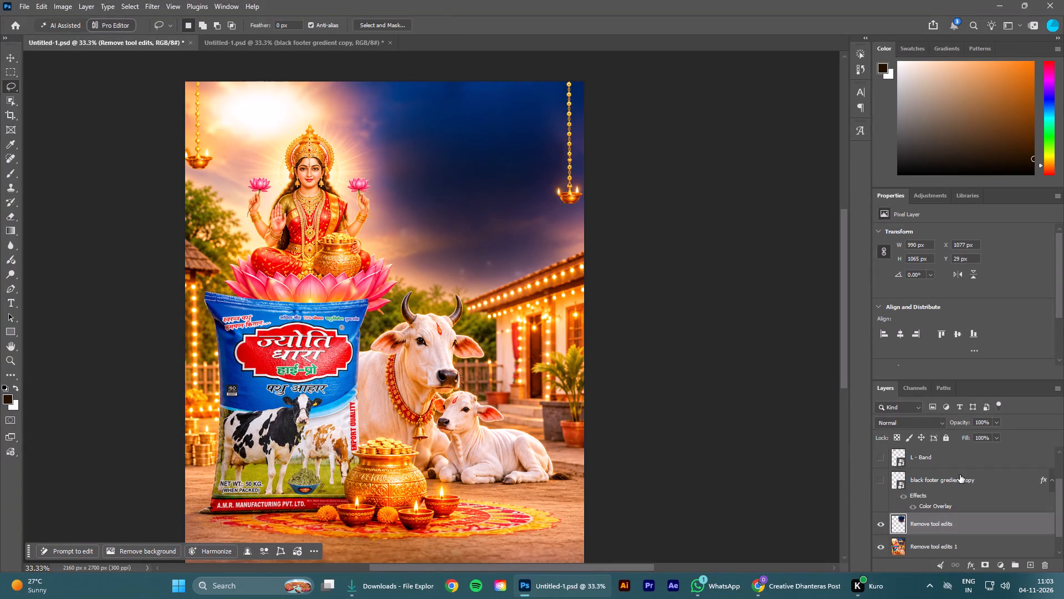
left_click(948, 546)
left_click(951, 526, "ctrl")
right_click(951, 526, "ctrl")
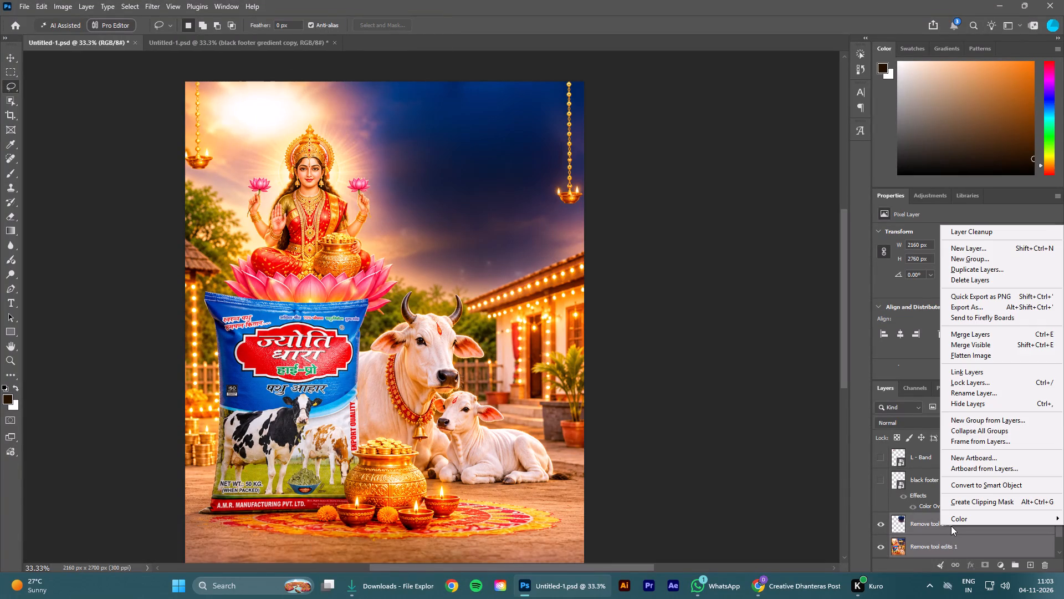
left_click(965, 337)
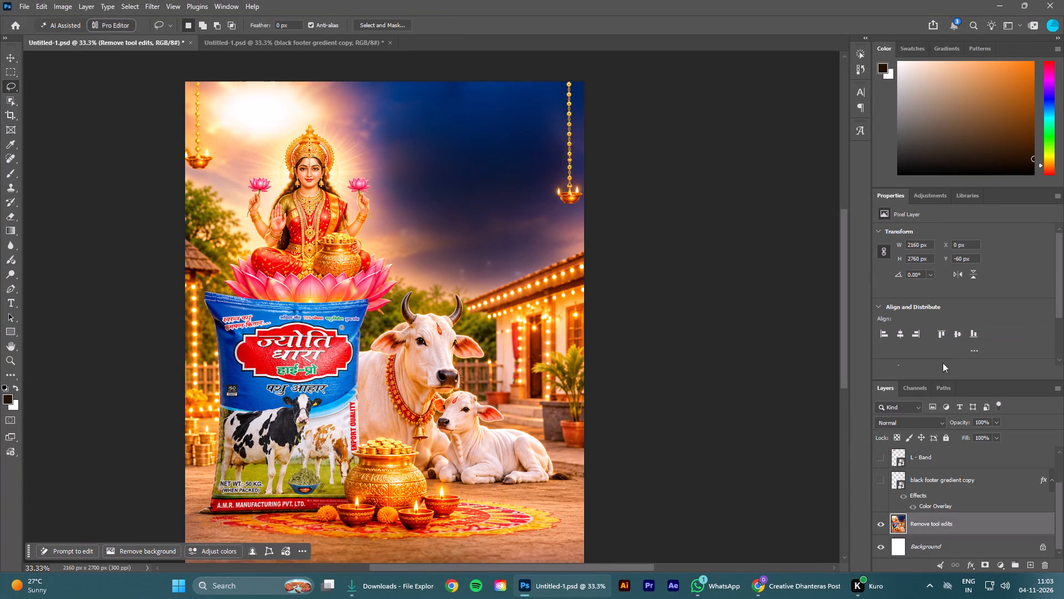
left_click(6, 62)
left_click(79, 166)
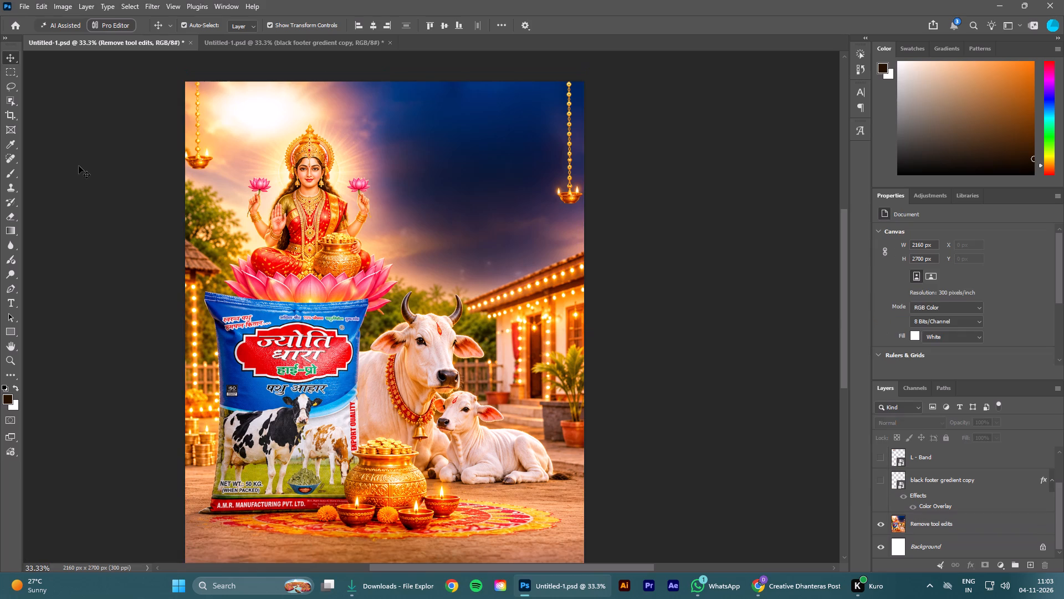
Save the Jyoti Dhara poster with the Hindi greeting block cleared from the artwork.
scroll(722, 333, "down", 1)
scroll(722, 333, "down", 1, "alt")
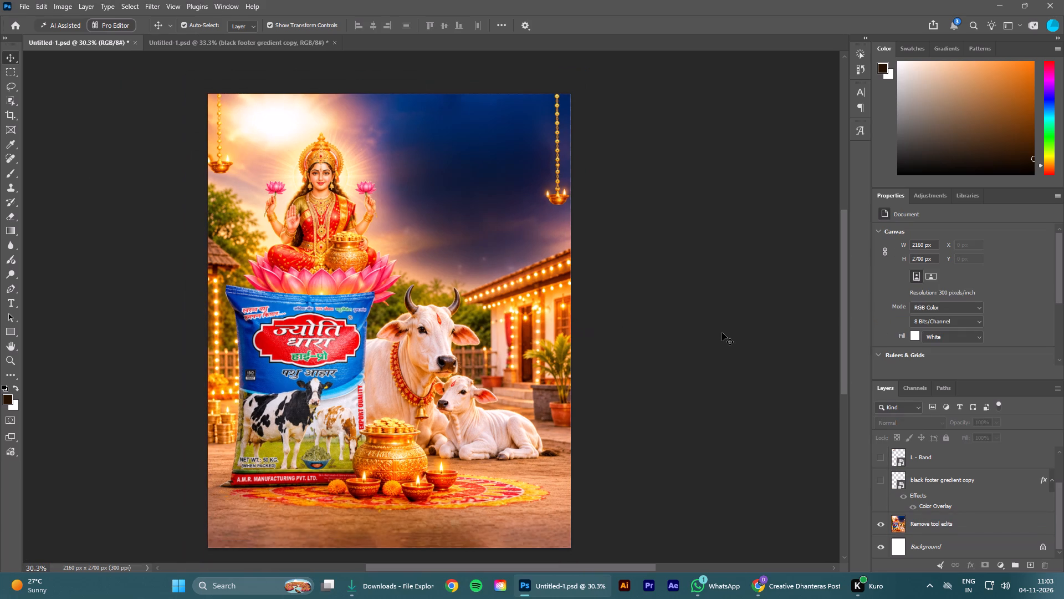
left_click_drag(600, 566, 566, 569)
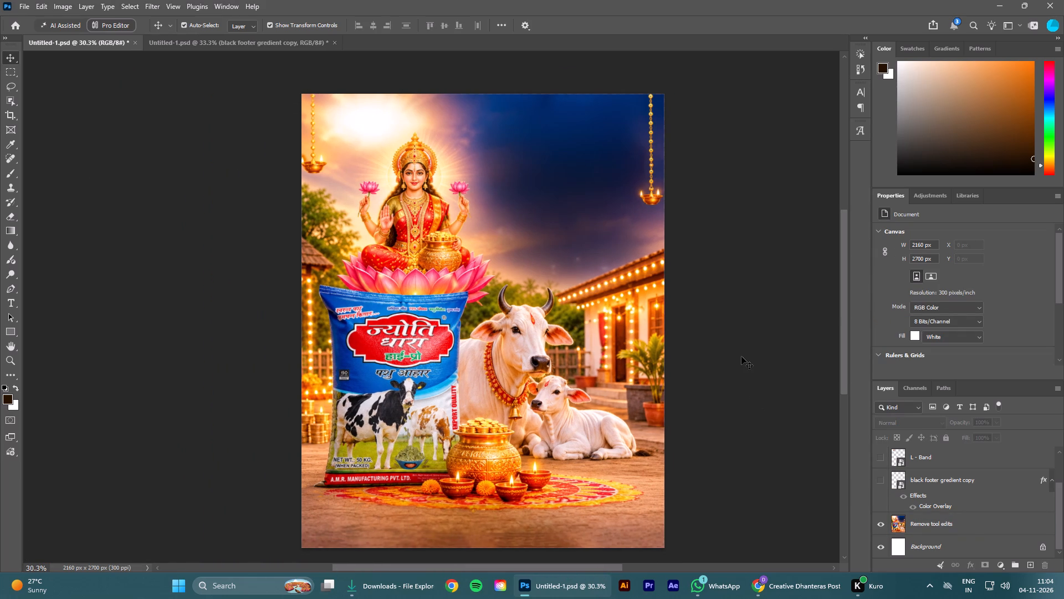
scroll(741, 354, "down", 1)
left_click(734, 271)
key("ctrl+s")
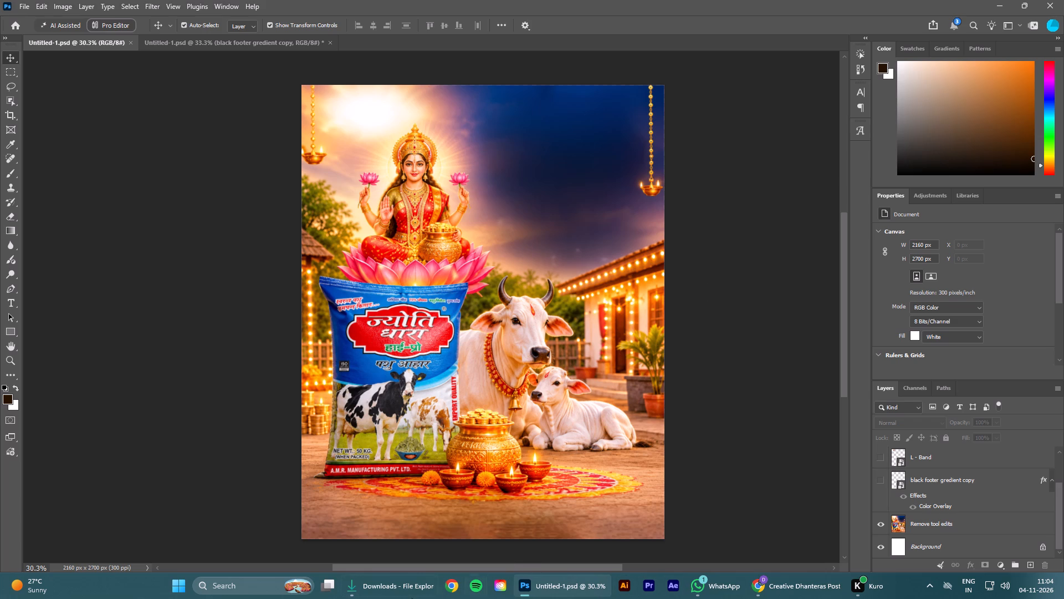
Open Dhanteras Prosperity with Divya Jyoti Feed.png from Downloads in Photos and copy its recognised opening lines धन, समृद्धि और सुख-शांति के पर्व.
left_click(384, 583)
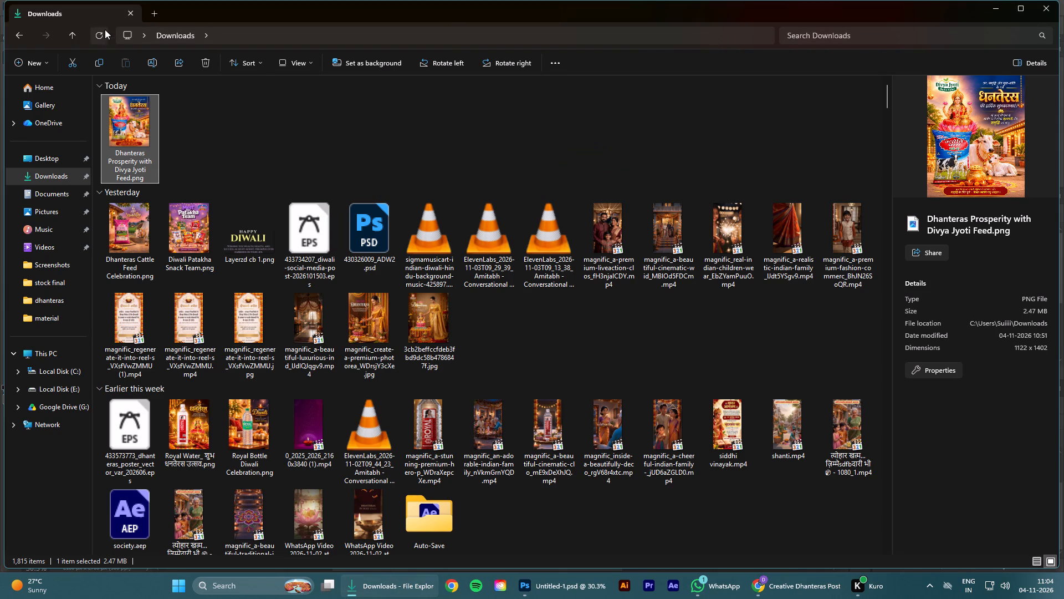
left_click(105, 29)
left_click(99, 34)
left_click(153, 181)
double_click(129, 129)
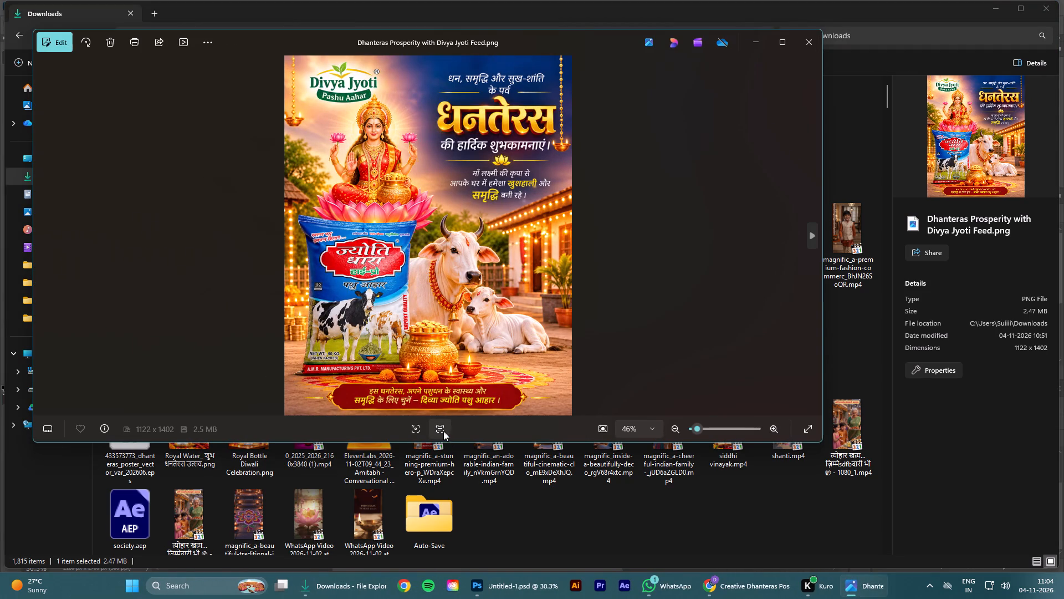
left_click(439, 427)
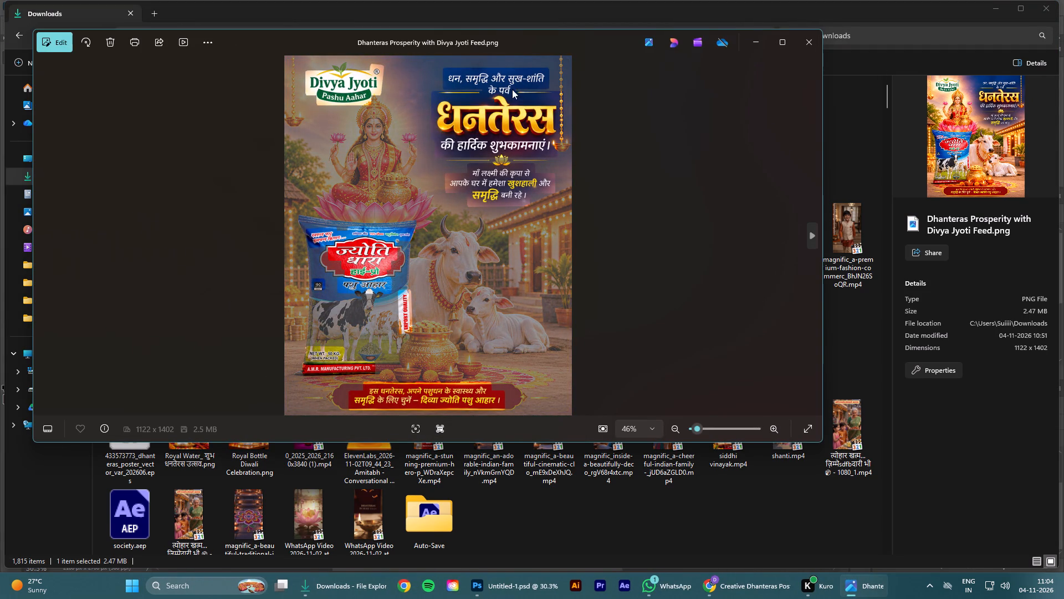
left_click_drag(510, 89, 454, 70)
right_click(479, 79)
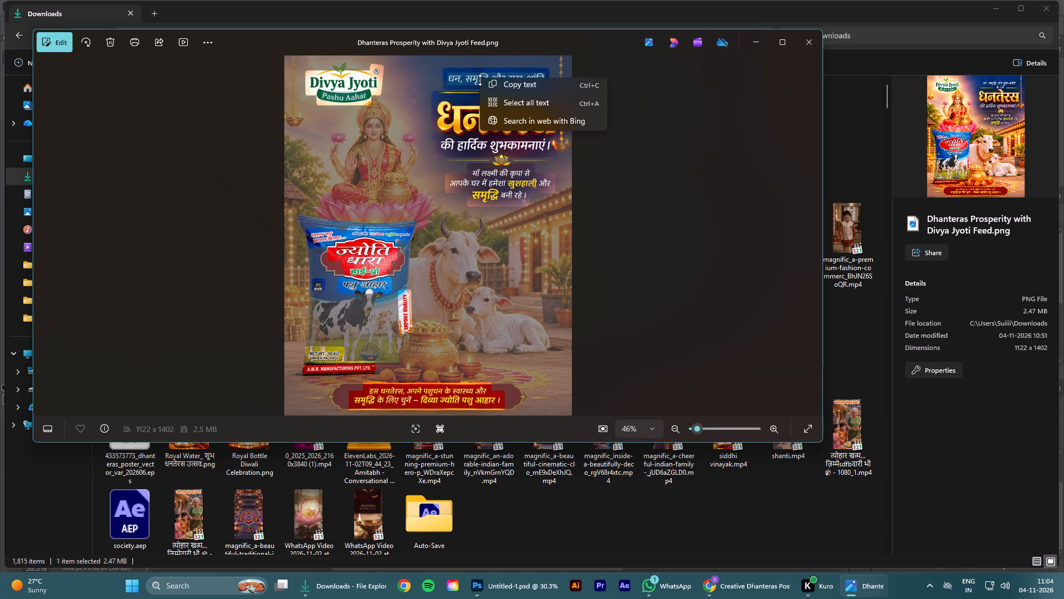
left_click(504, 92)
left_click(754, 46)
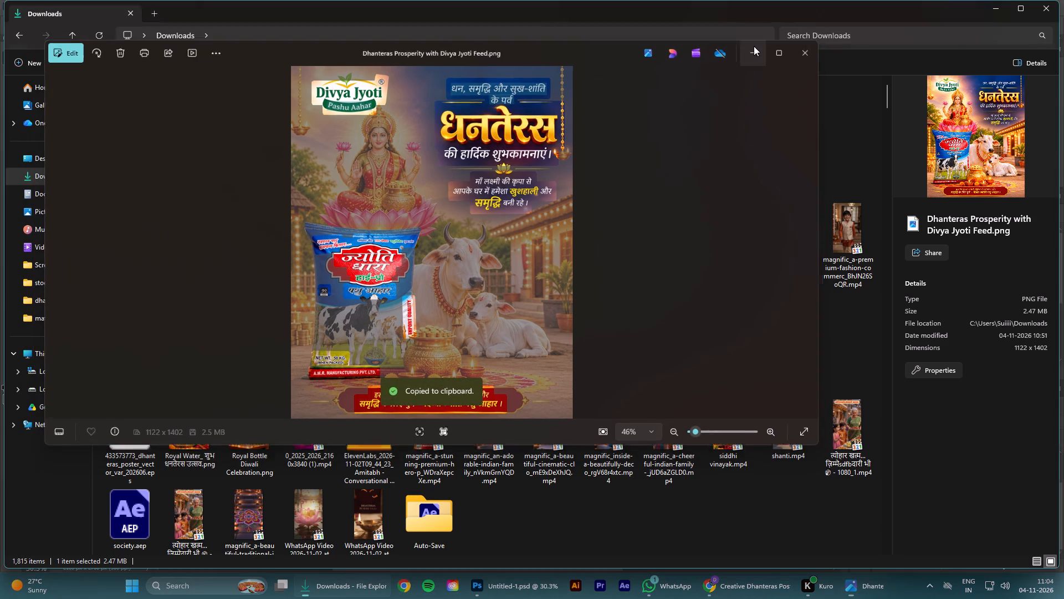
Back in Photoshop, start a text layer in the dark blue sky and paste the copied Hindi lines into it.
left_click(516, 583)
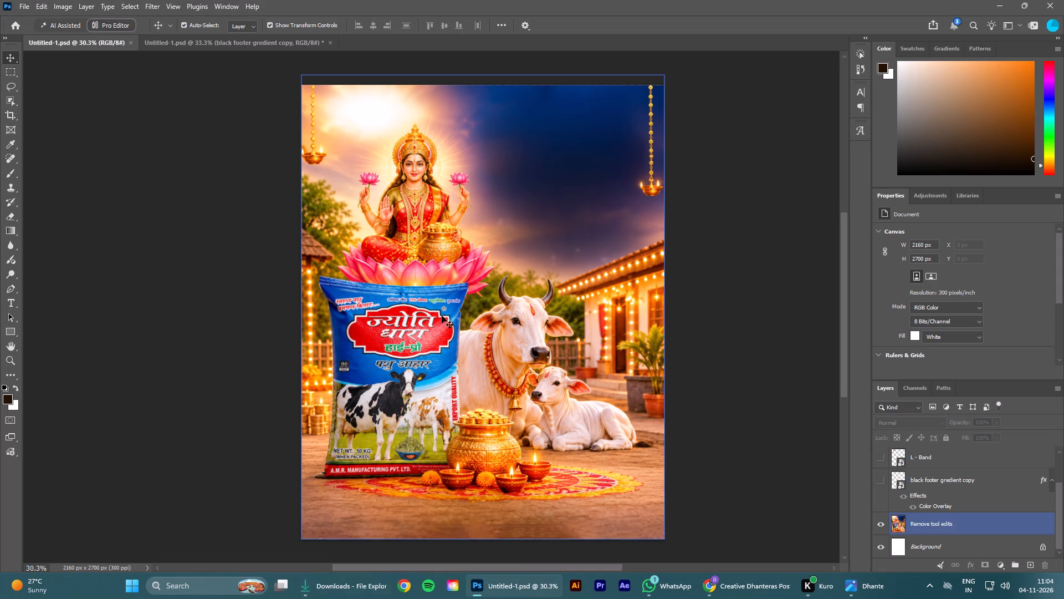
left_click(12, 303)
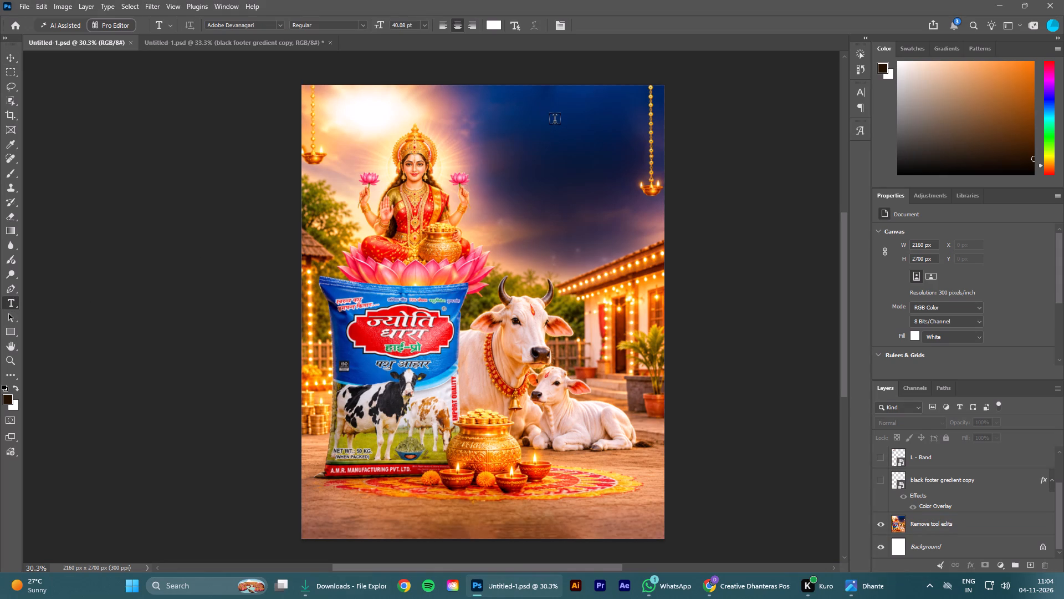
left_click(555, 121)
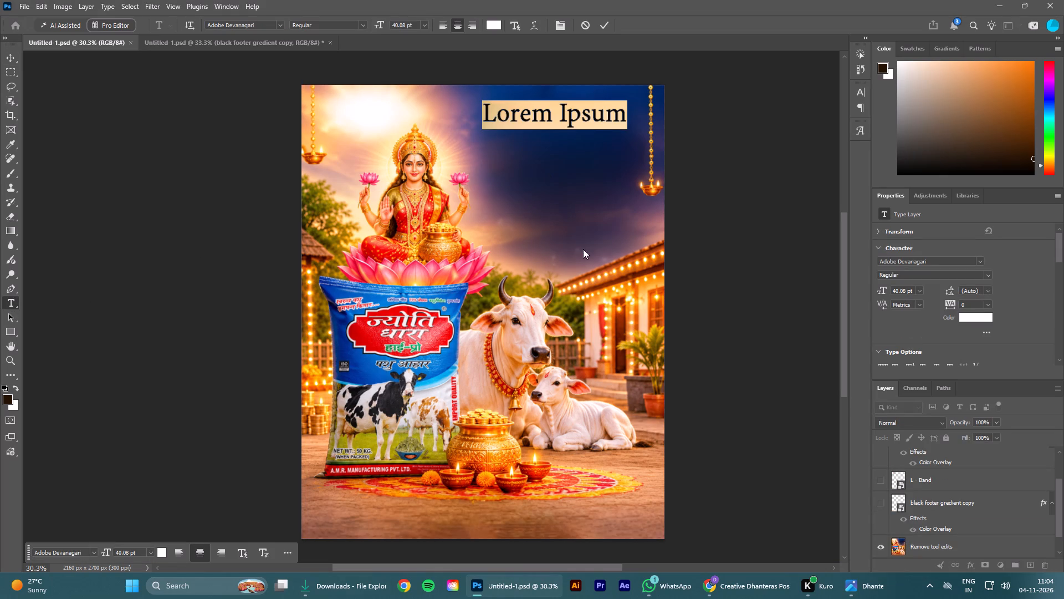
scroll(927, 505, "up", 11)
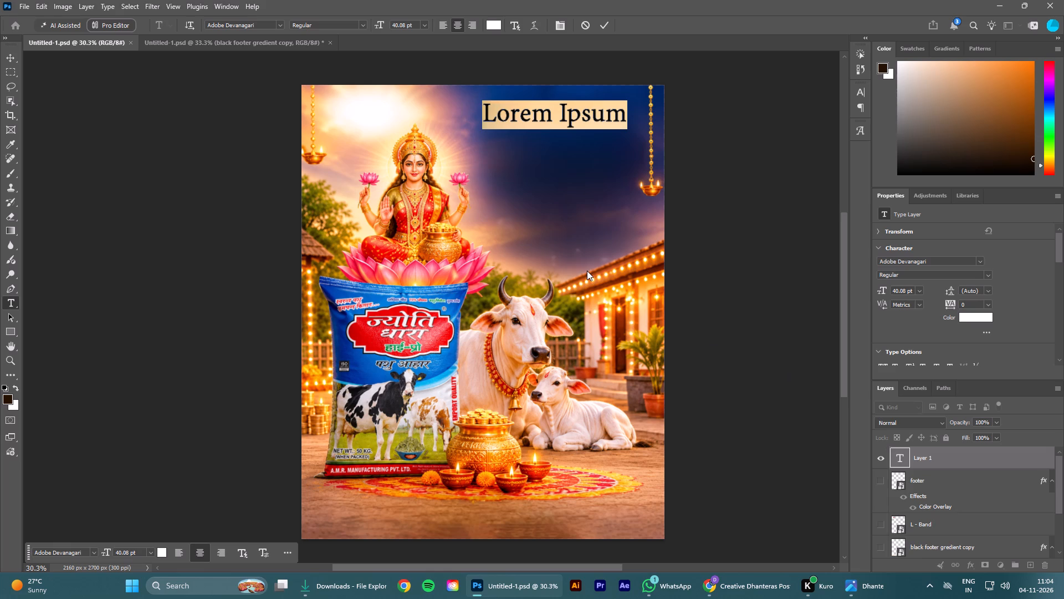
key("ctrl+v")
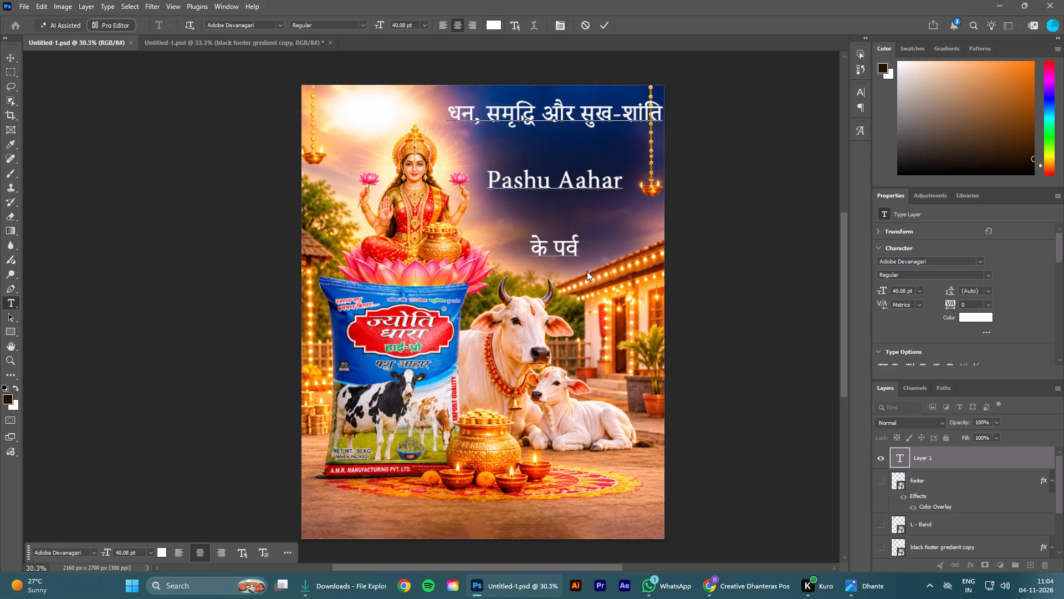
Delete the blank lines and the stray Pashu Aahar line, keeping धन, समृद्धि और सुख-शांति above के पर्व.
left_click(525, 243)
key("BackSpace")
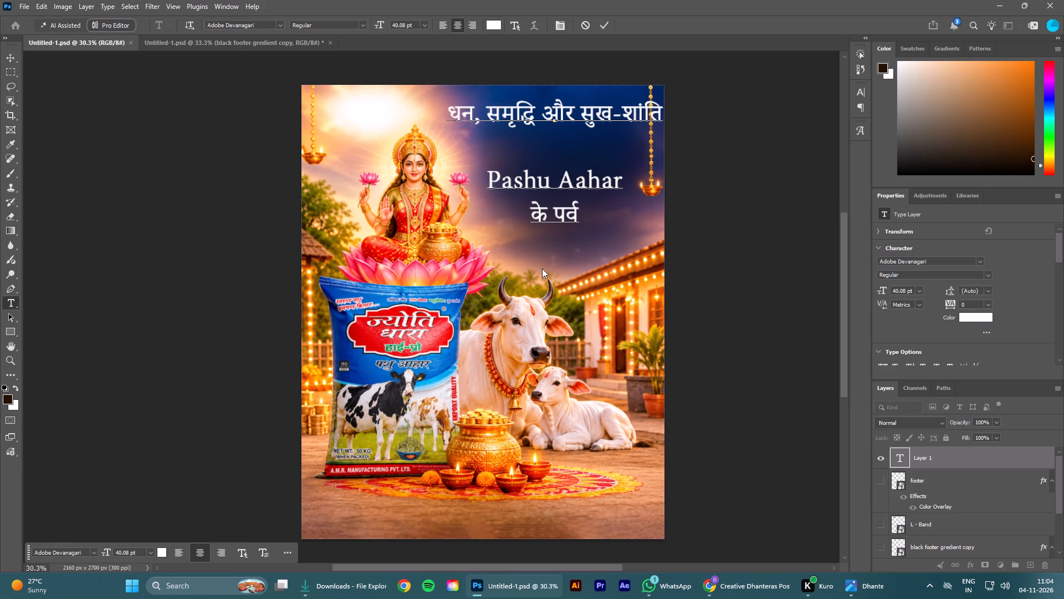
left_click(488, 184)
key("BackSpace")
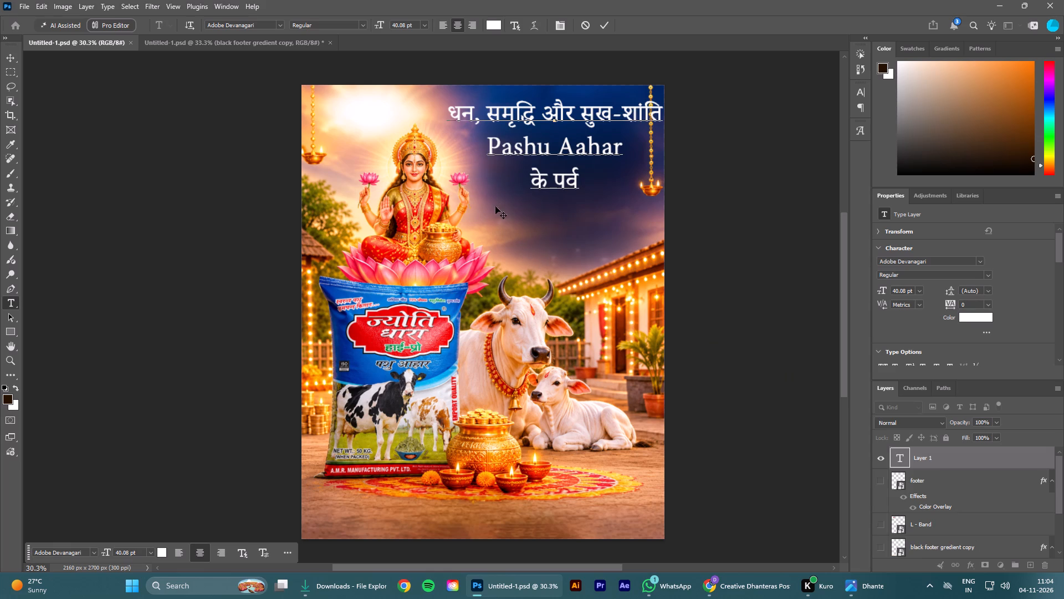
left_click(601, 24)
left_click_drag(489, 146, 553, 146)
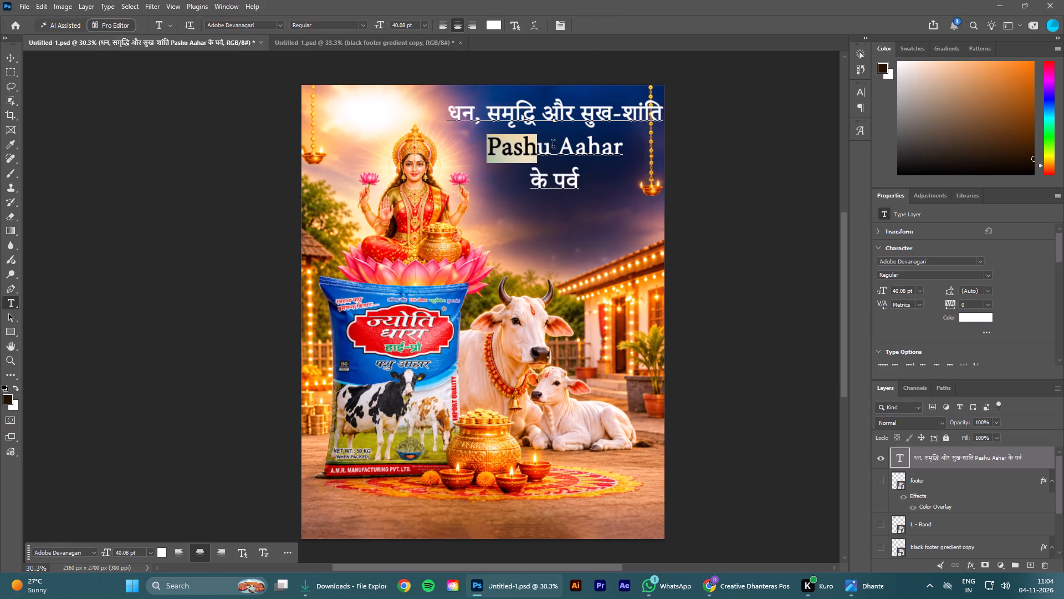
left_click_drag(553, 146, 624, 152)
key("BackSpace")
key("BackSpace")
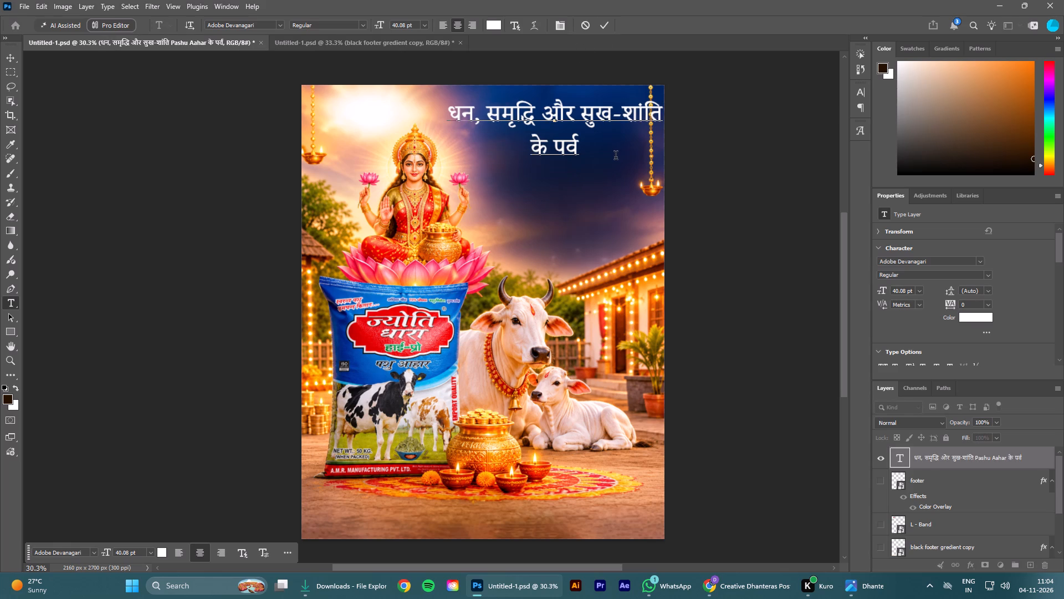
left_click(602, 25)
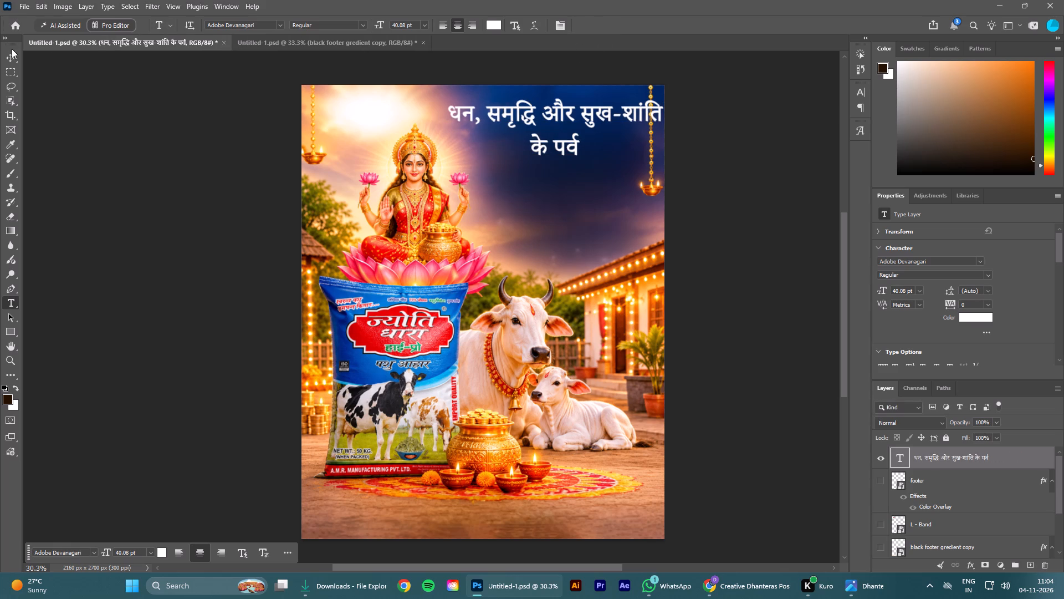
Move the Hindi text clear of the hanging diya chain and set its font size to 23 pt.
left_click(8, 60)
left_click(182, 225)
left_click_drag(584, 108, 568, 115)
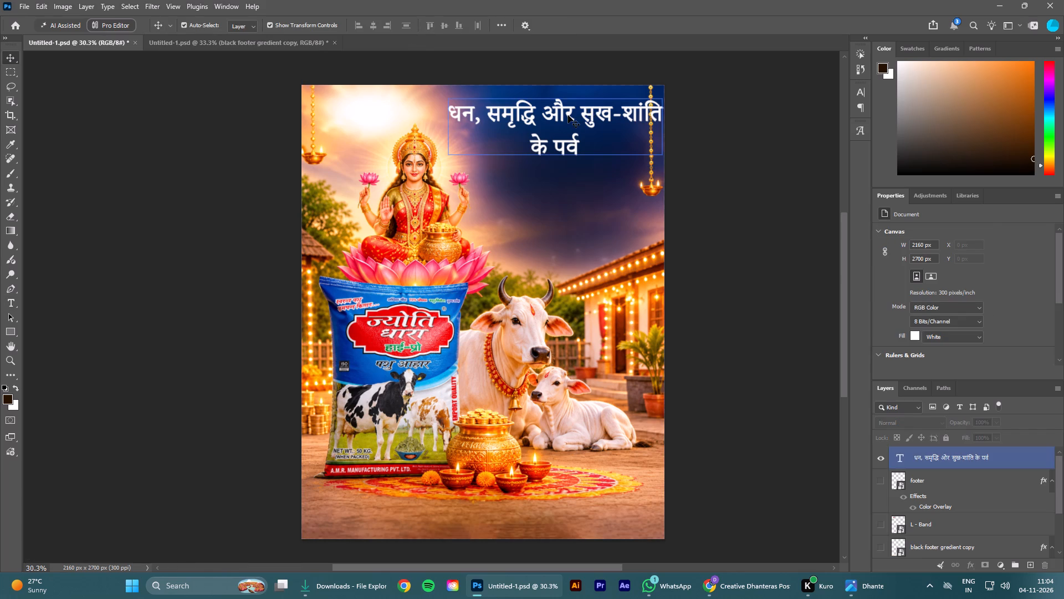
left_click_drag(568, 115, 566, 116)
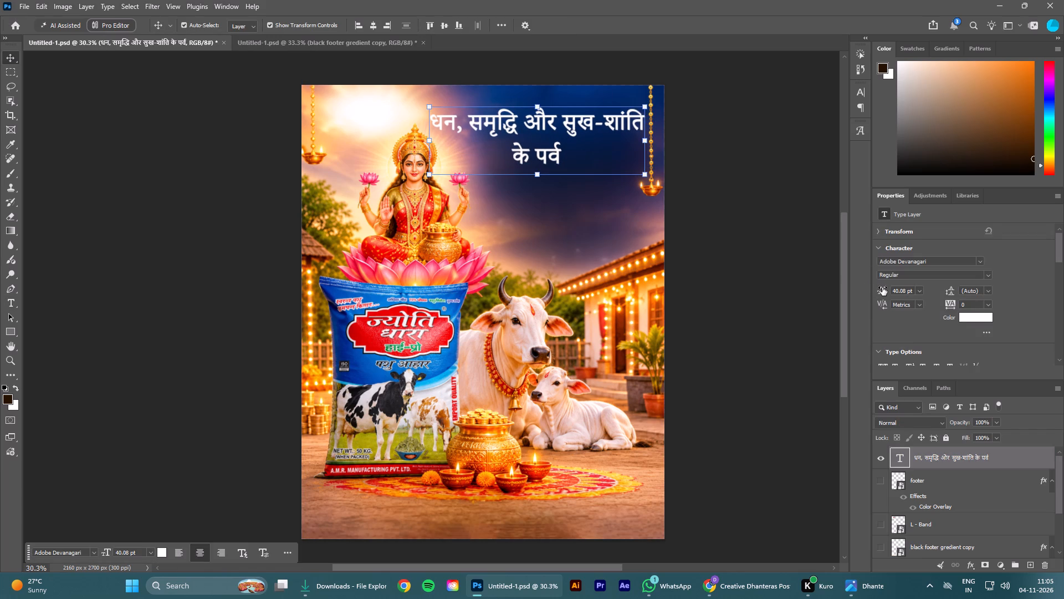
left_click_drag(882, 287, 877, 293)
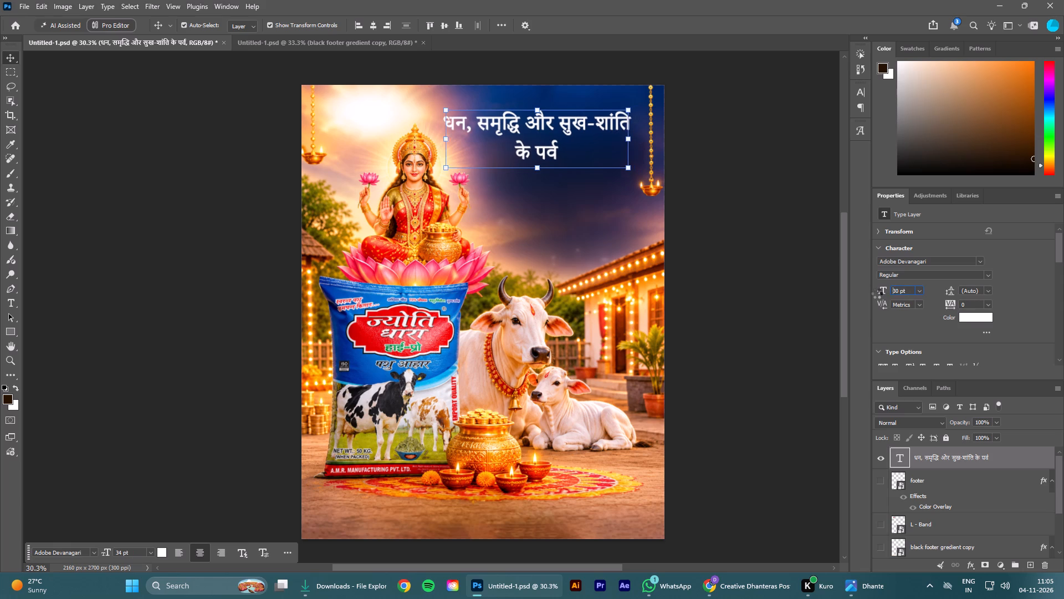
left_click_drag(877, 293, 873, 293)
Position the two-line Hindi text near the poster's top edge in the dark blue sky, beside the hanging diya chain.
left_click_drag(559, 138, 575, 125)
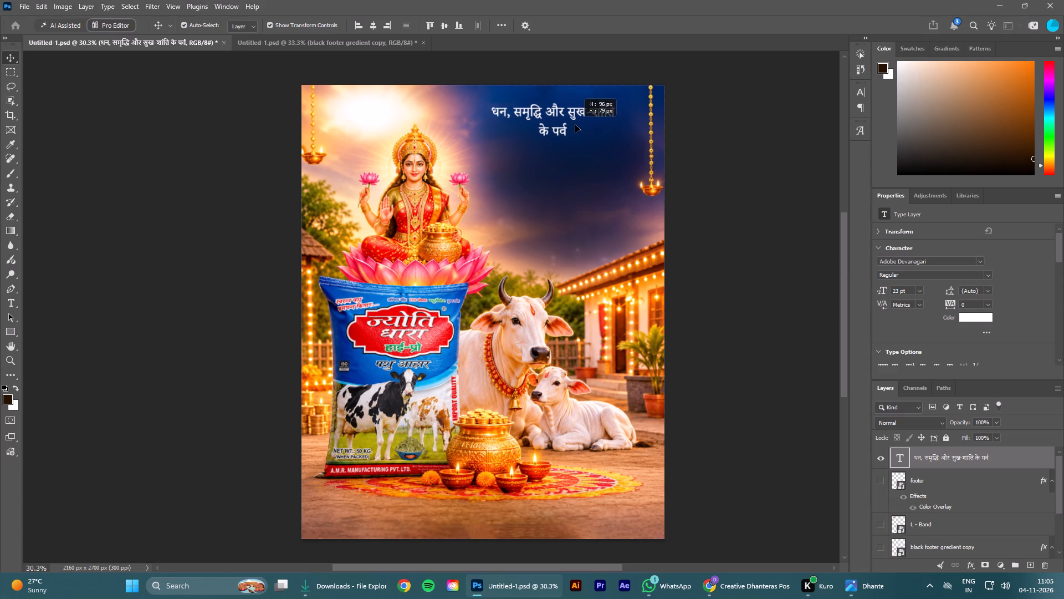
left_click_drag(575, 125, 581, 121)
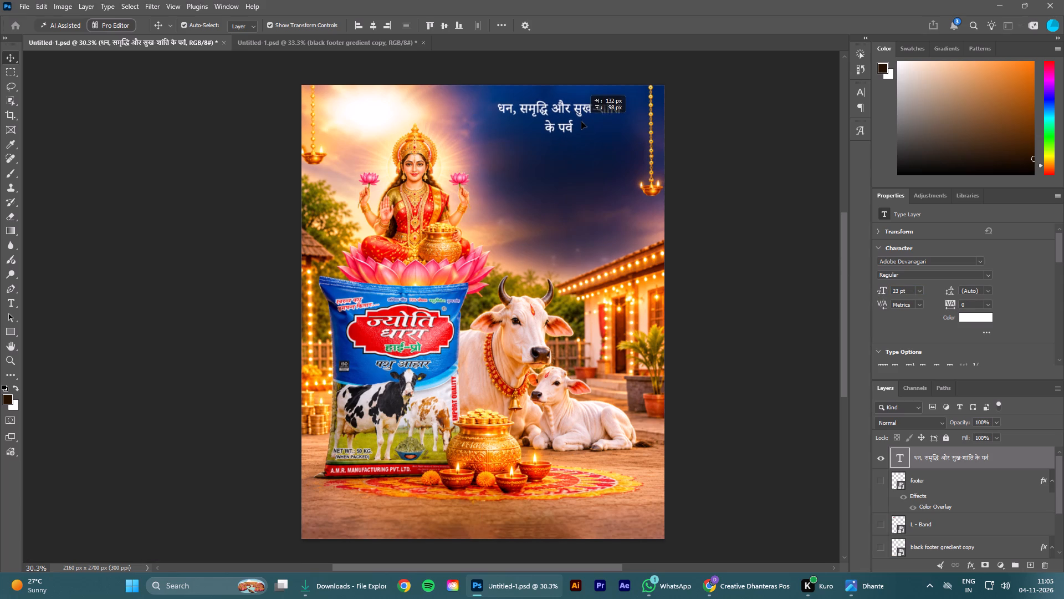
left_click_drag(581, 121, 586, 114)
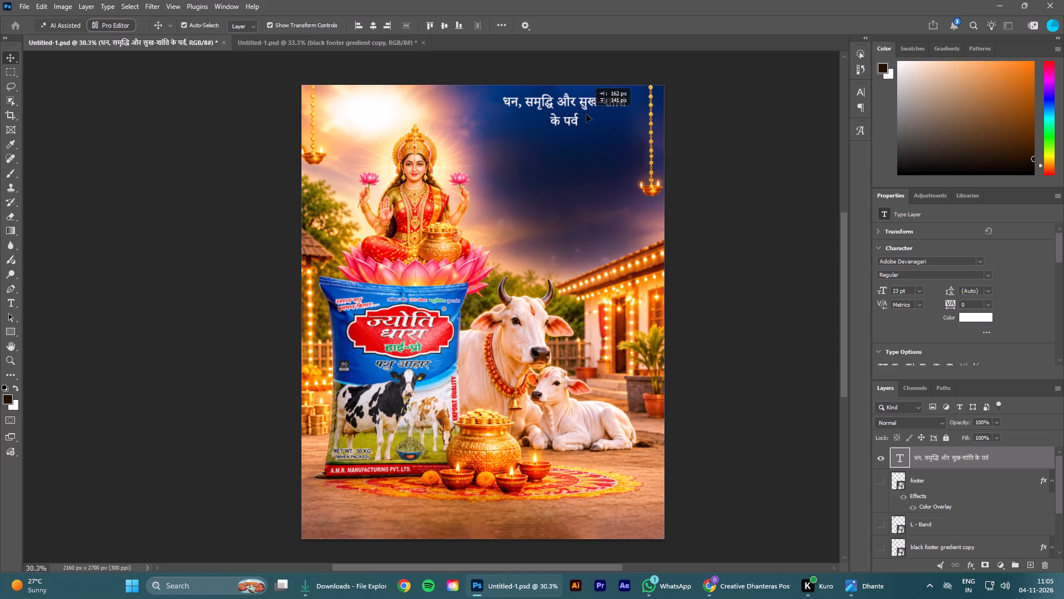
left_click_drag(586, 114, 583, 115)
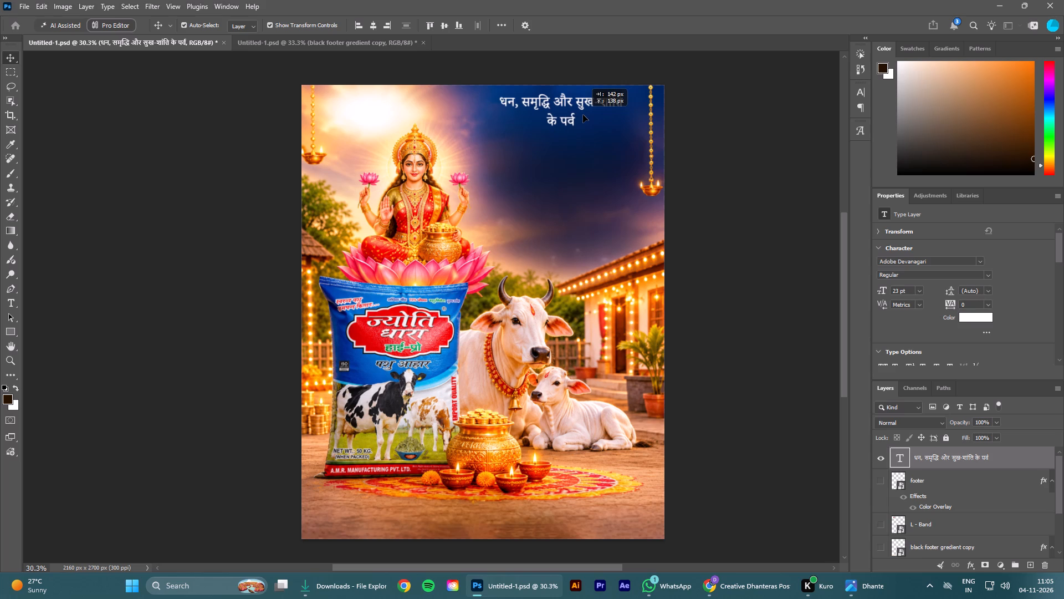
left_click_drag(583, 115, 585, 118)
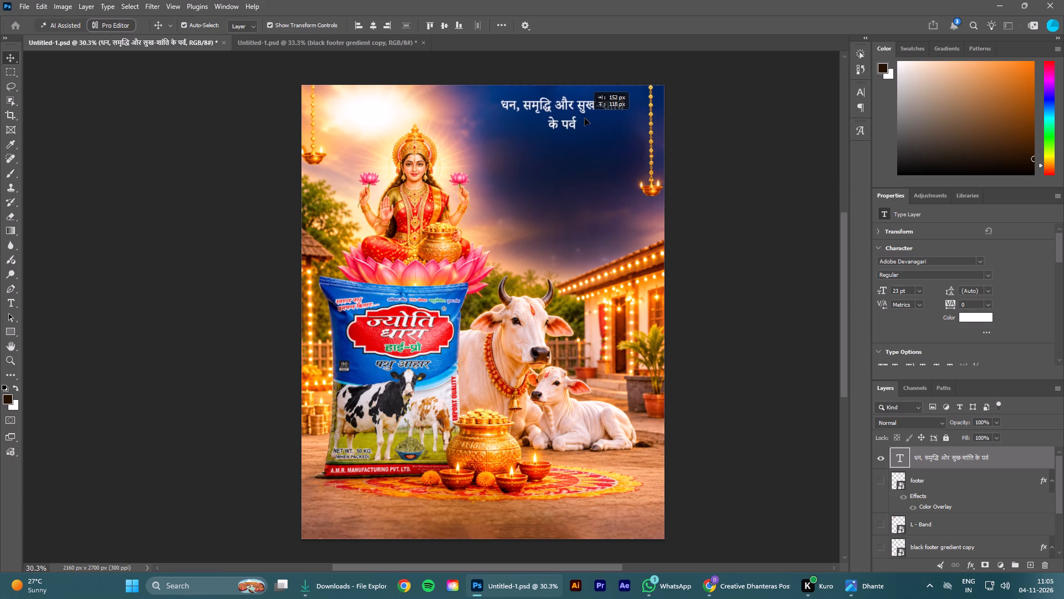
left_click_drag(585, 118, 588, 114)
left_click(776, 146)
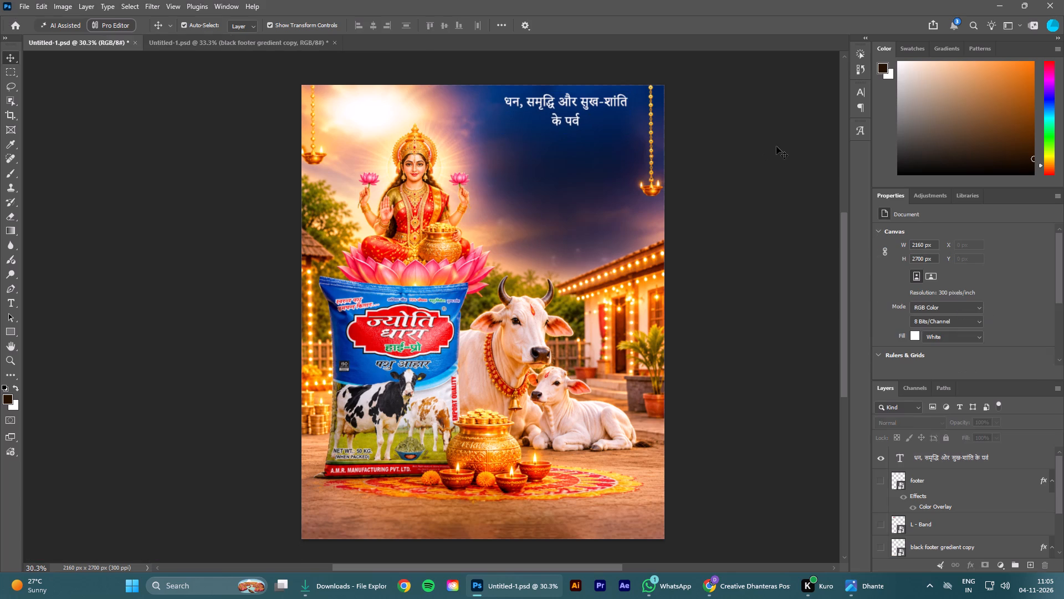
left_click(571, 99)
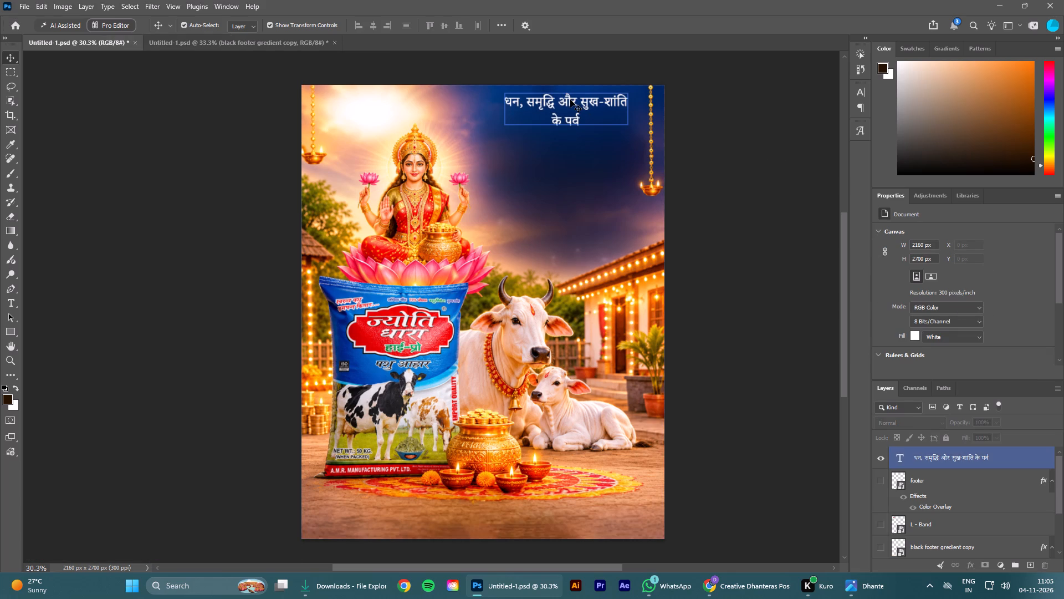
left_click(751, 112)
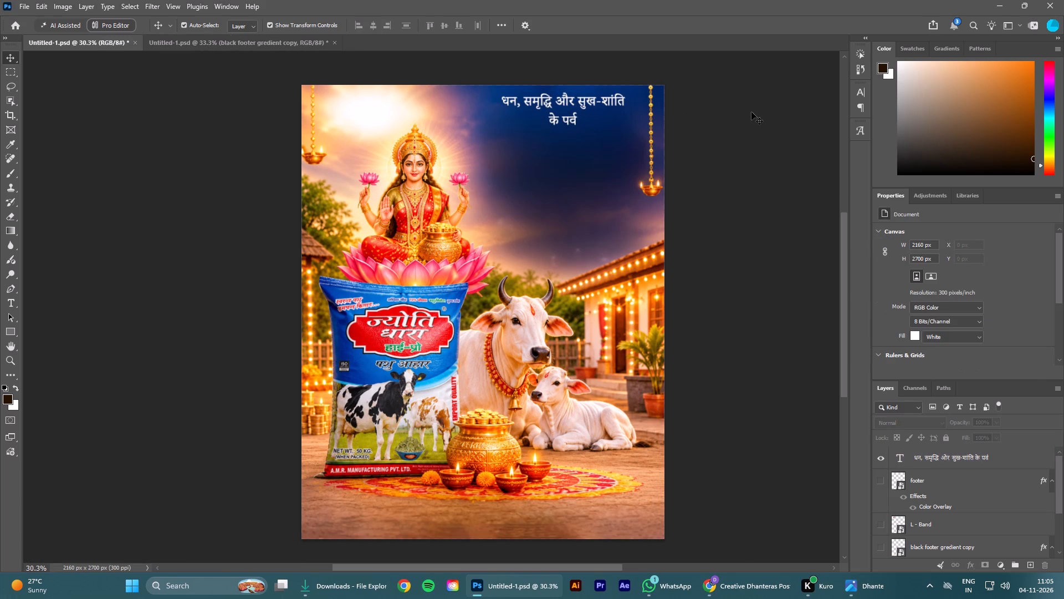
Nudge the two-line Hindi text slightly closer to the hanging diya chain in the dark blue sky.
left_click(581, 103)
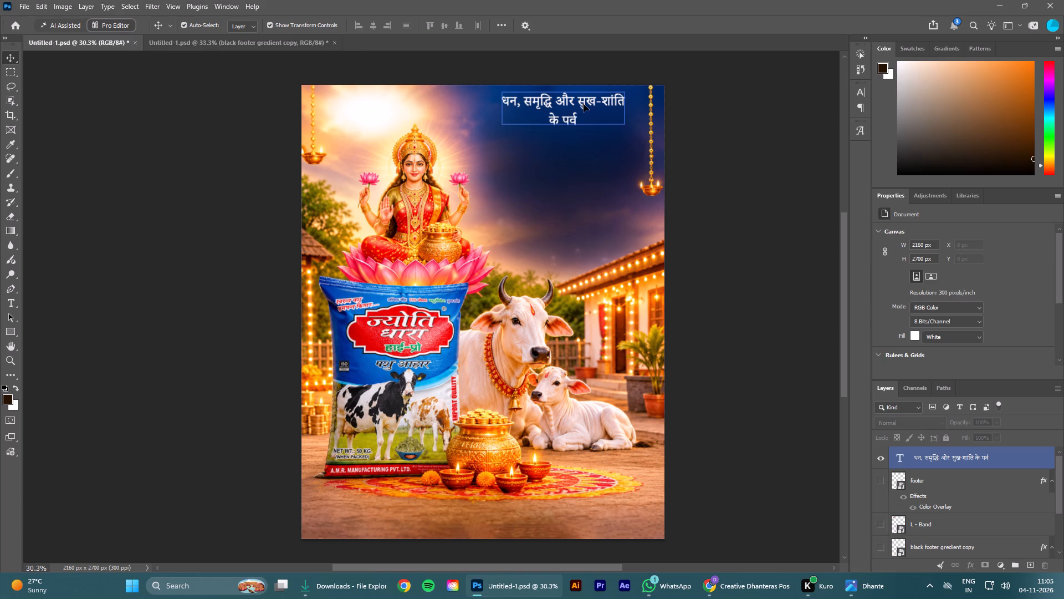
left_click(753, 103)
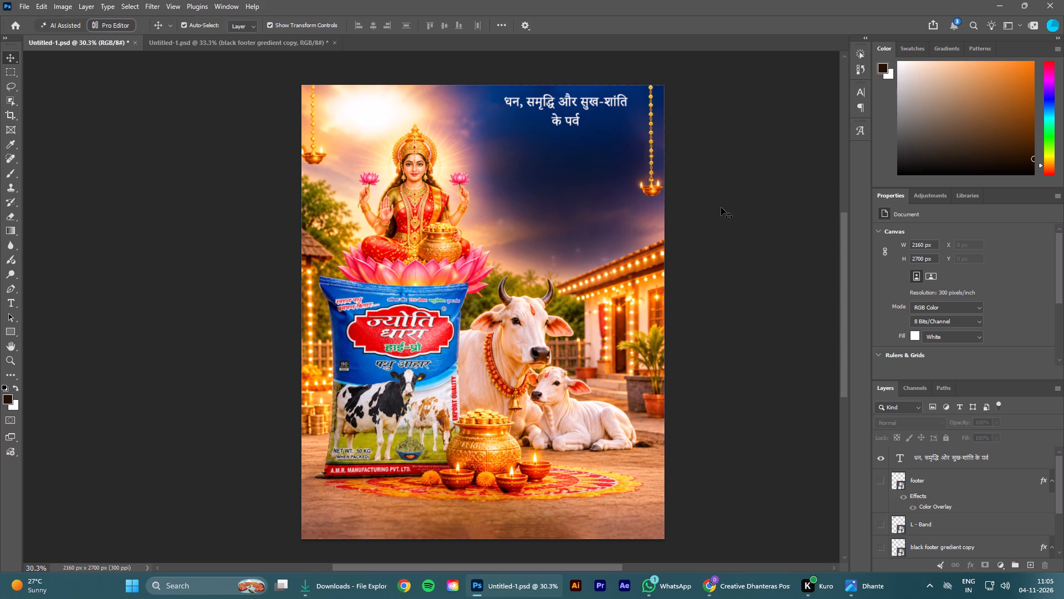
left_click(750, 204)
Draw a horizontal line about 525 px long with the Line tool across the के पर्व row of the Hindi text.
right_click(13, 334)
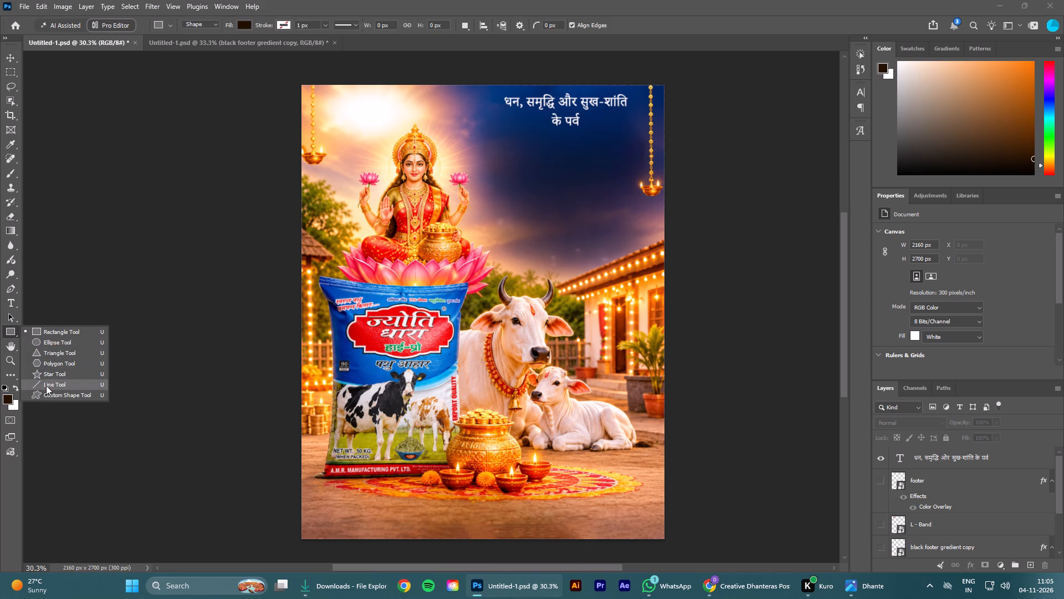
left_click(46, 385)
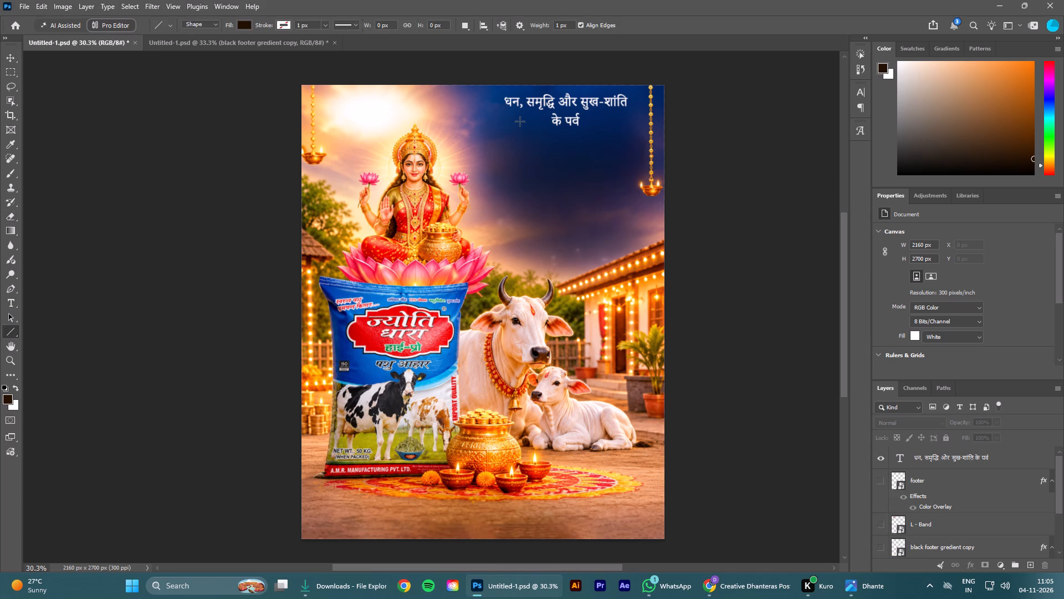
left_click_drag(520, 121, 606, 121, "shift")
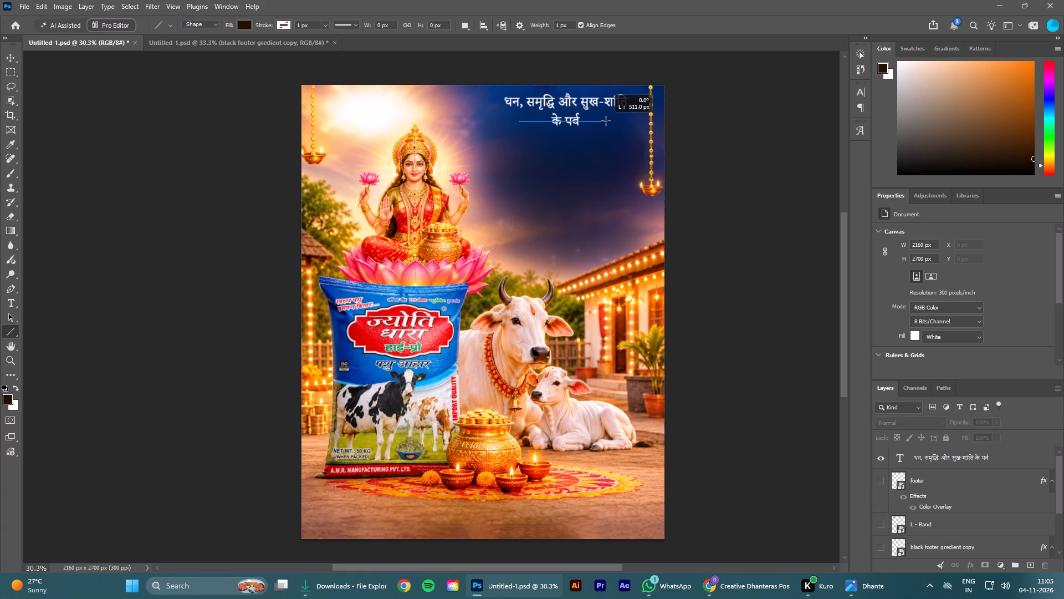
left_click_drag(606, 121, 608, 121, "shift")
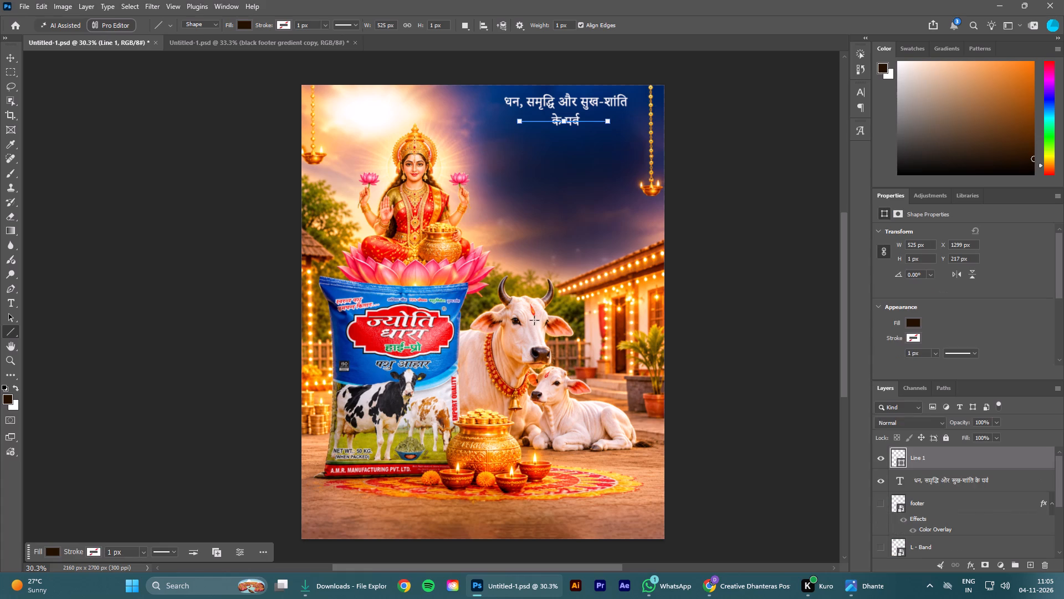
Set the new line's fill to white.
left_click(55, 551)
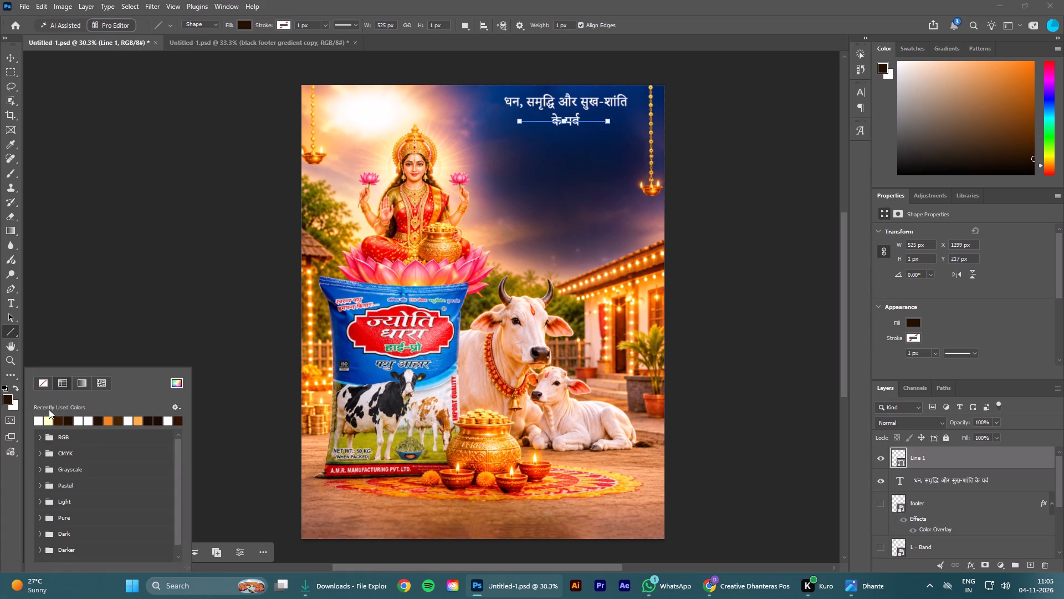
left_click(39, 422)
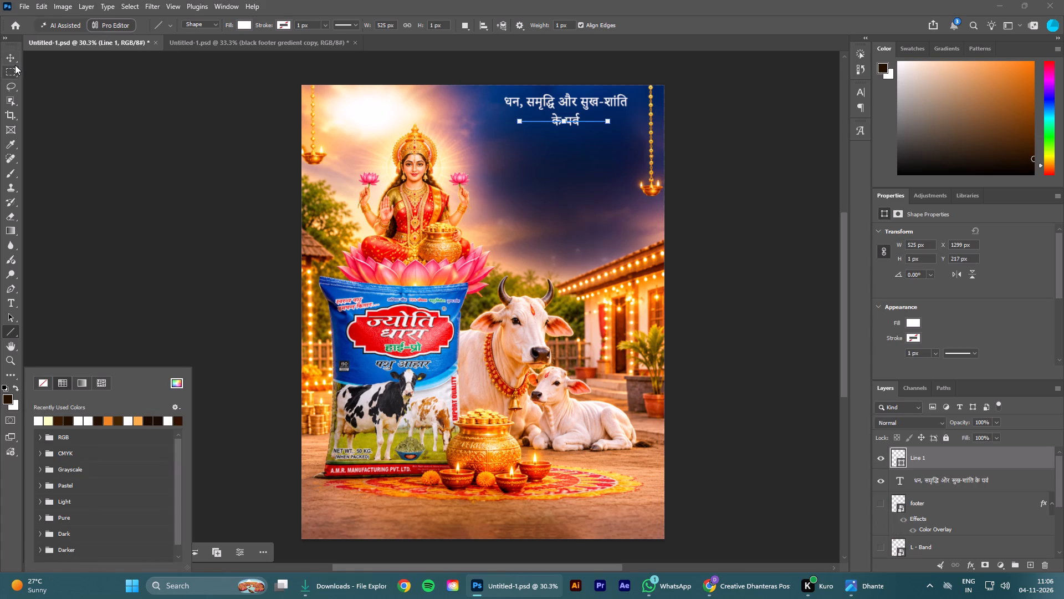
left_click(14, 63)
left_click(129, 171)
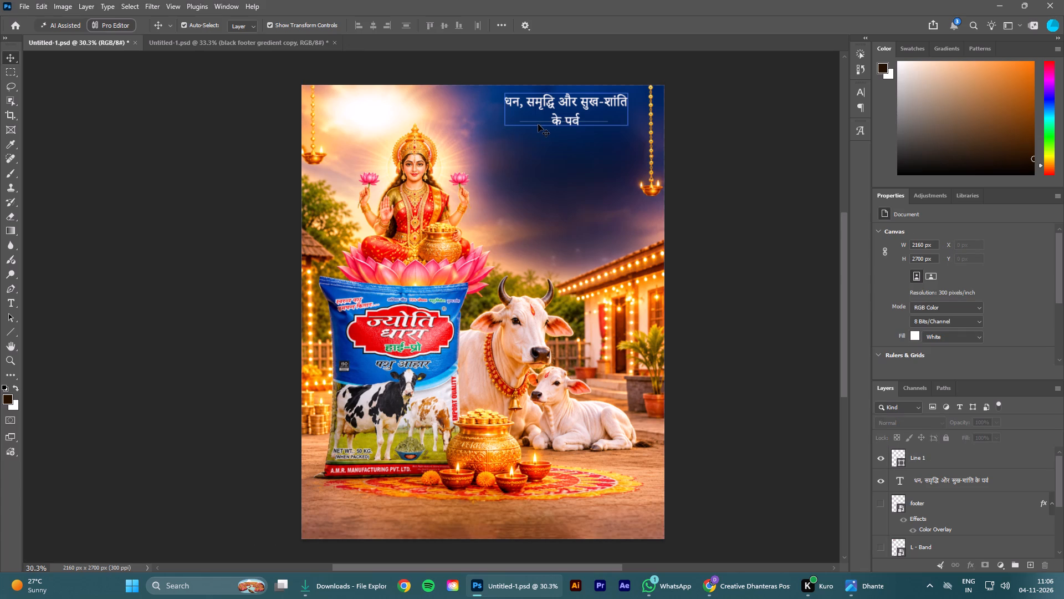
Select the line across के पर्व and thicken its stroke to 59.26 px.
scroll(955, 527, "up", 6)
left_click(916, 450)
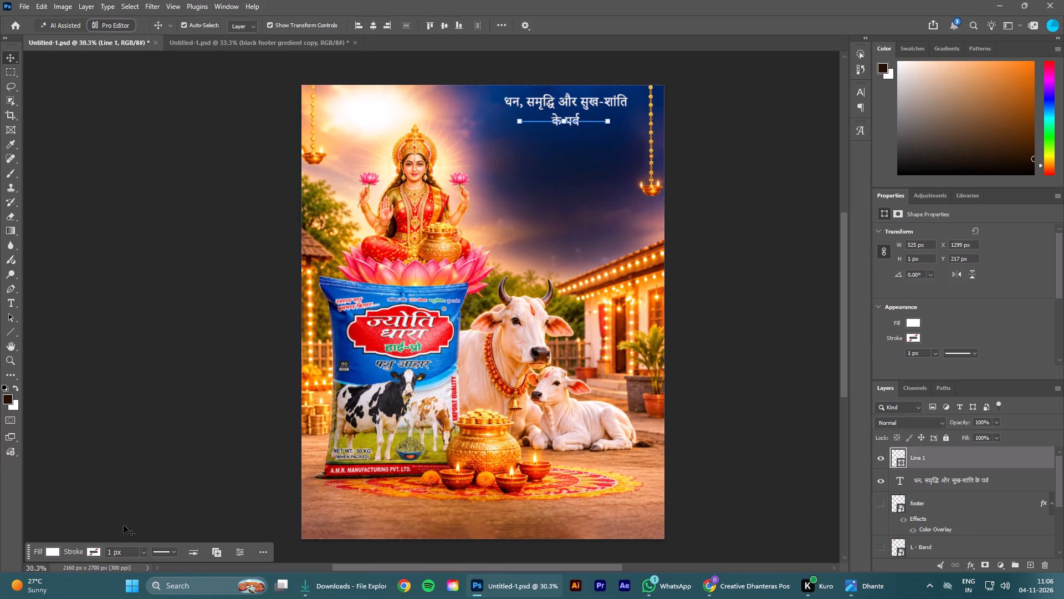
left_click(143, 557)
left_click(146, 562)
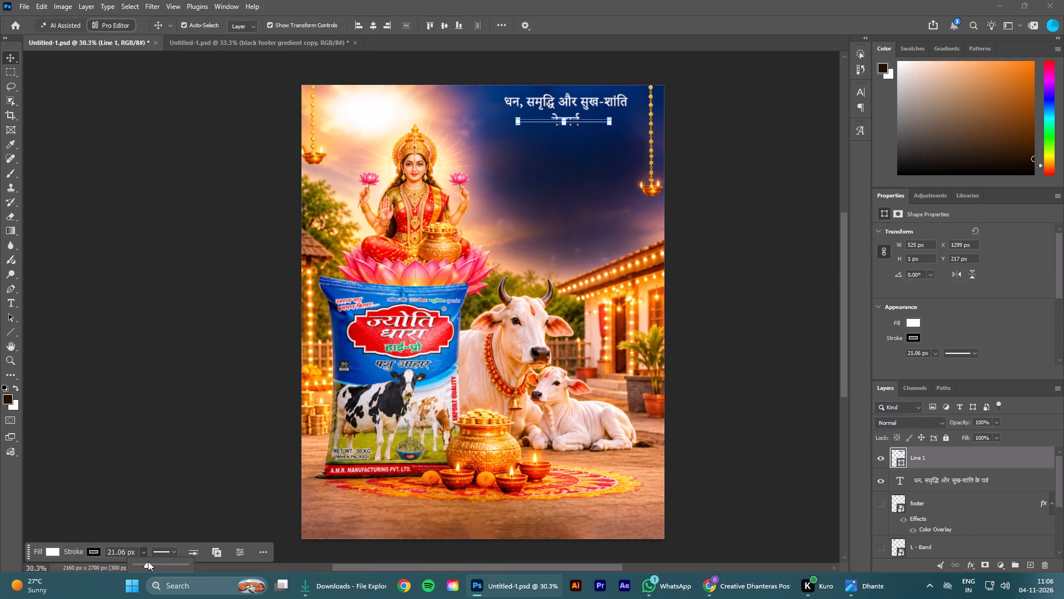
left_click(155, 563)
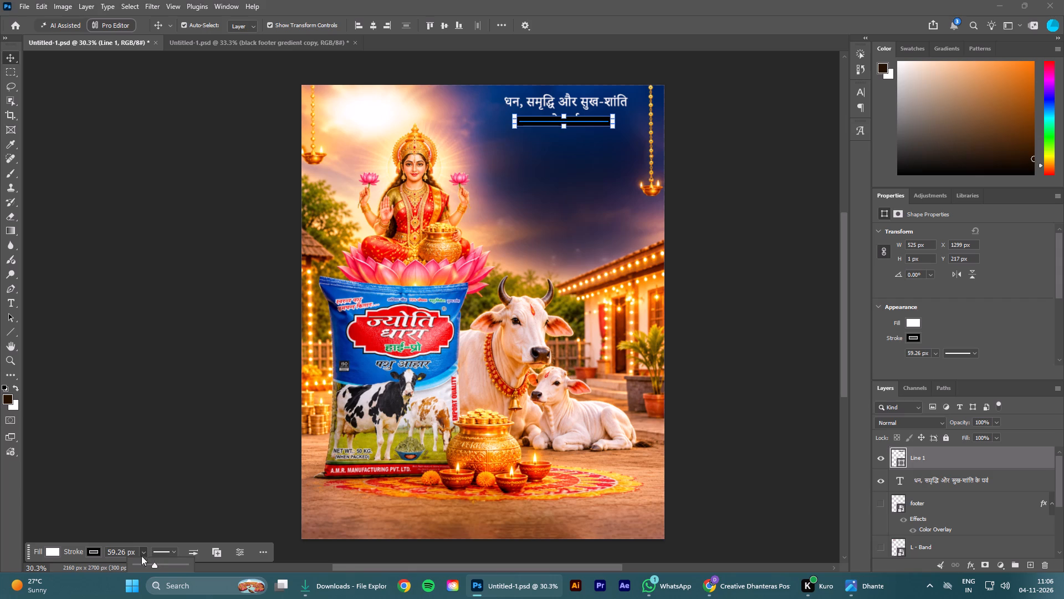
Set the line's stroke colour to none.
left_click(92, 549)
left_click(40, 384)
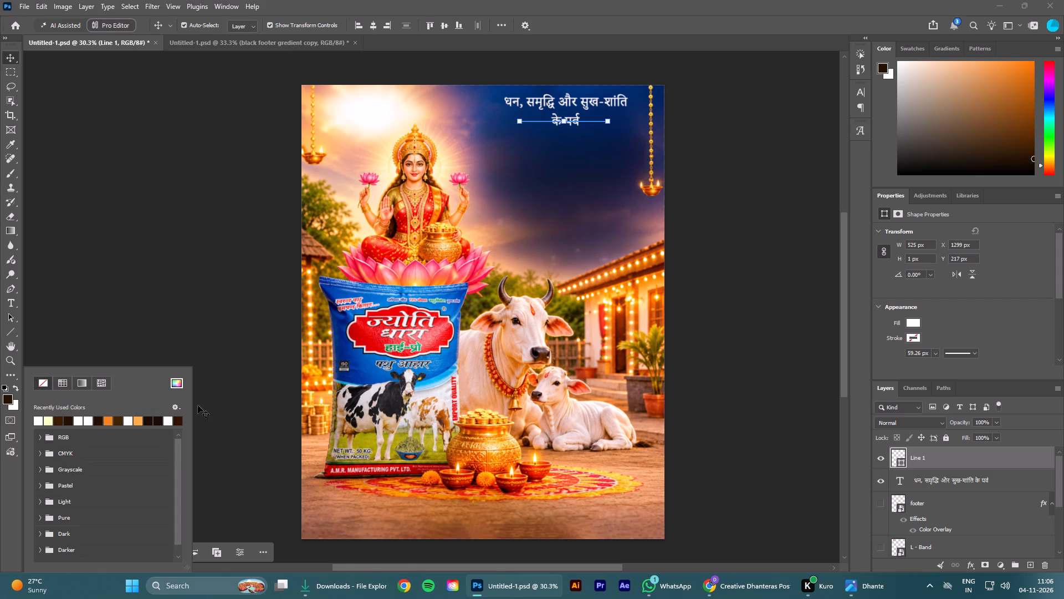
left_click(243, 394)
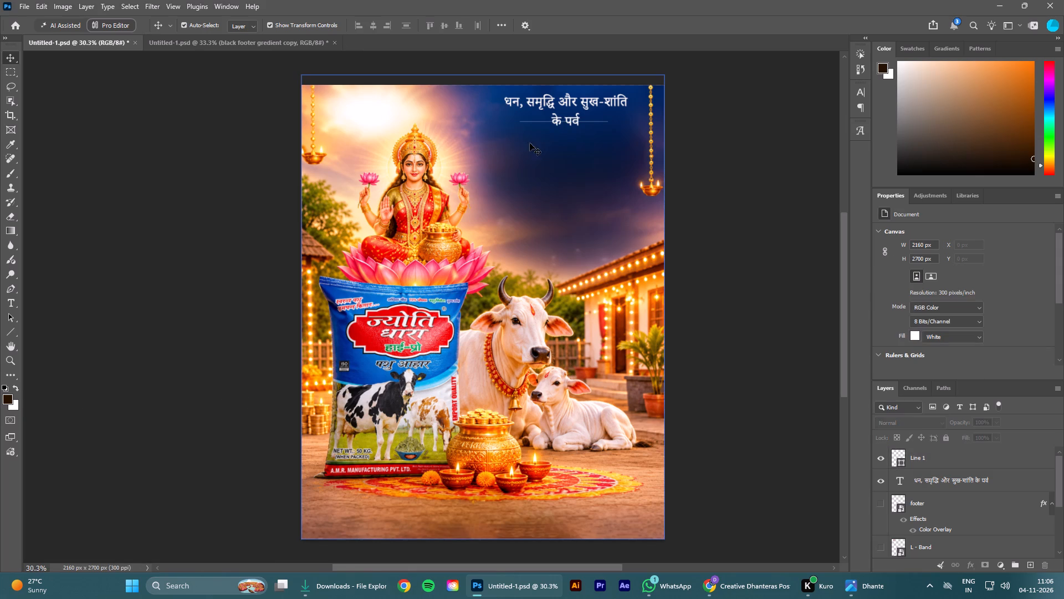
Select the line across के पर्व again and set its stroke colour to white.
left_click(940, 456)
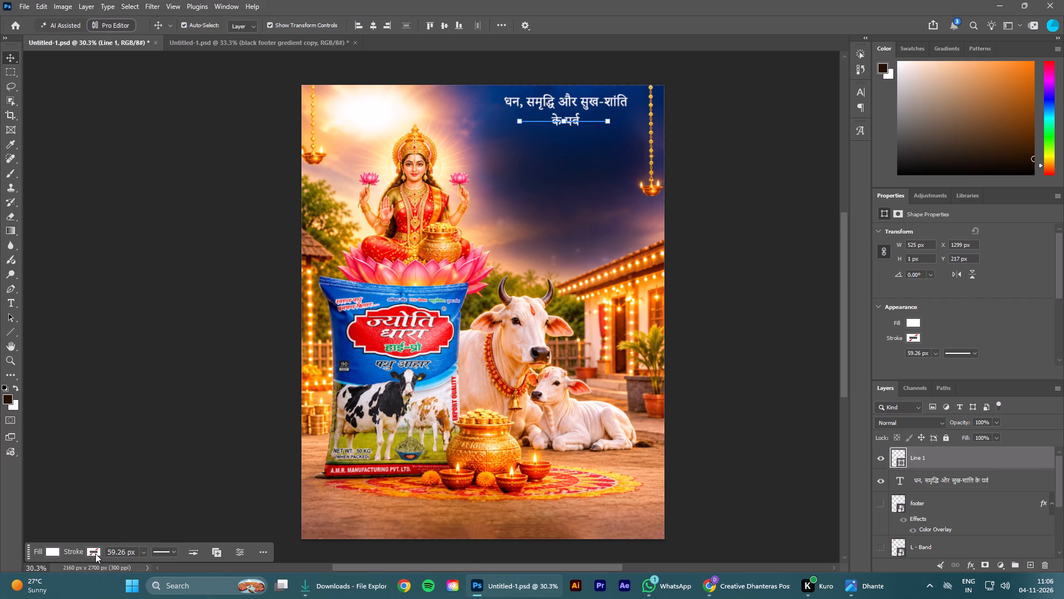
left_click(96, 551)
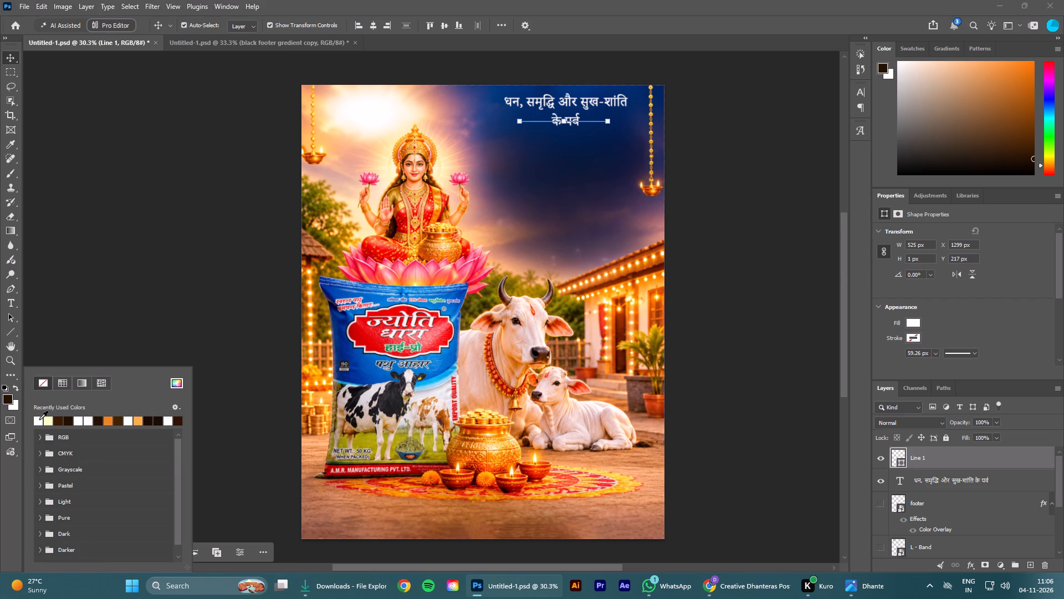
left_click(39, 419)
left_click(143, 298)
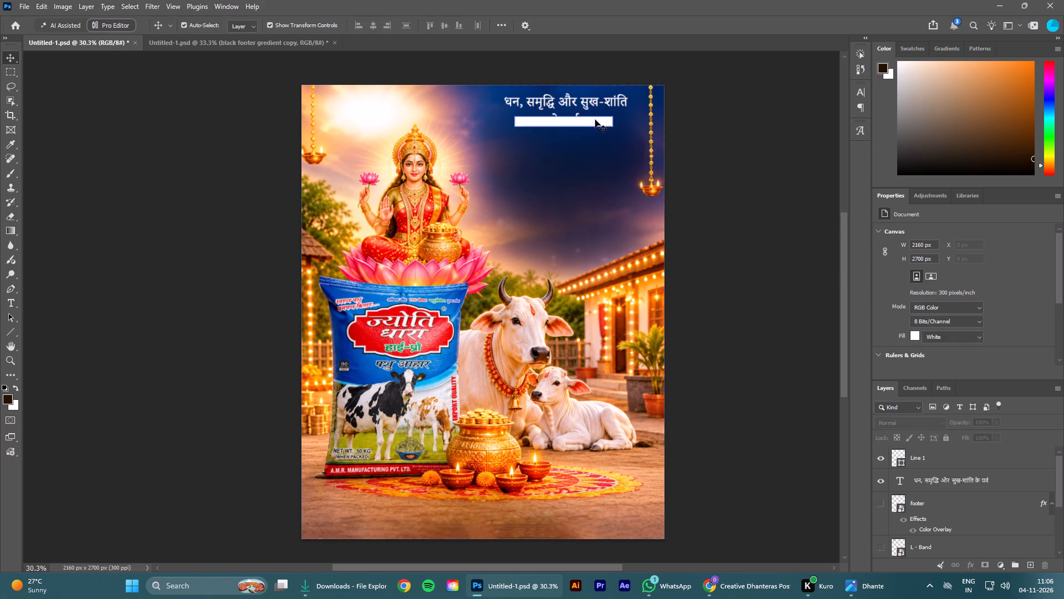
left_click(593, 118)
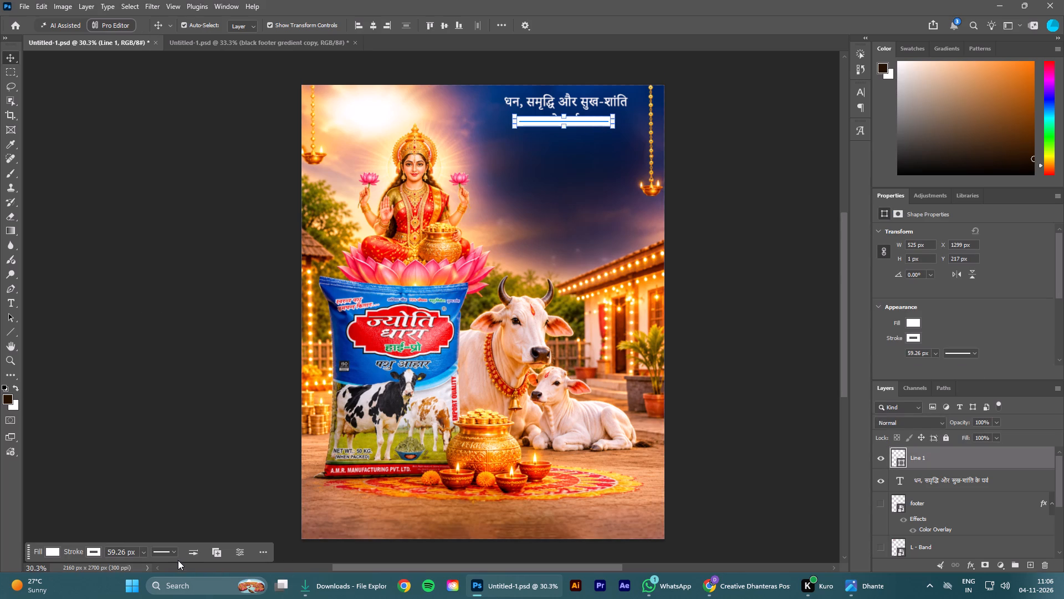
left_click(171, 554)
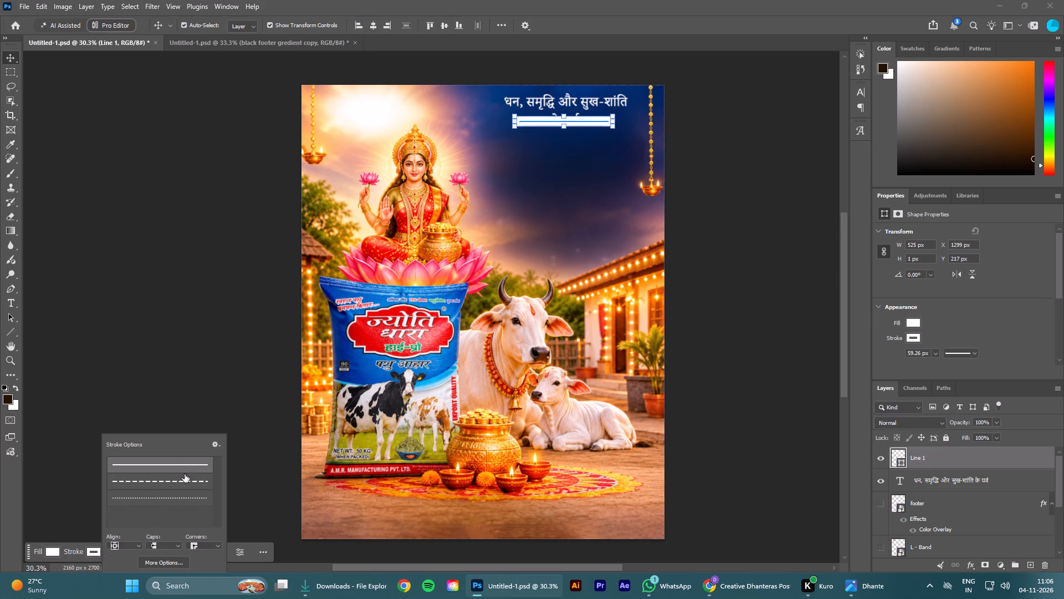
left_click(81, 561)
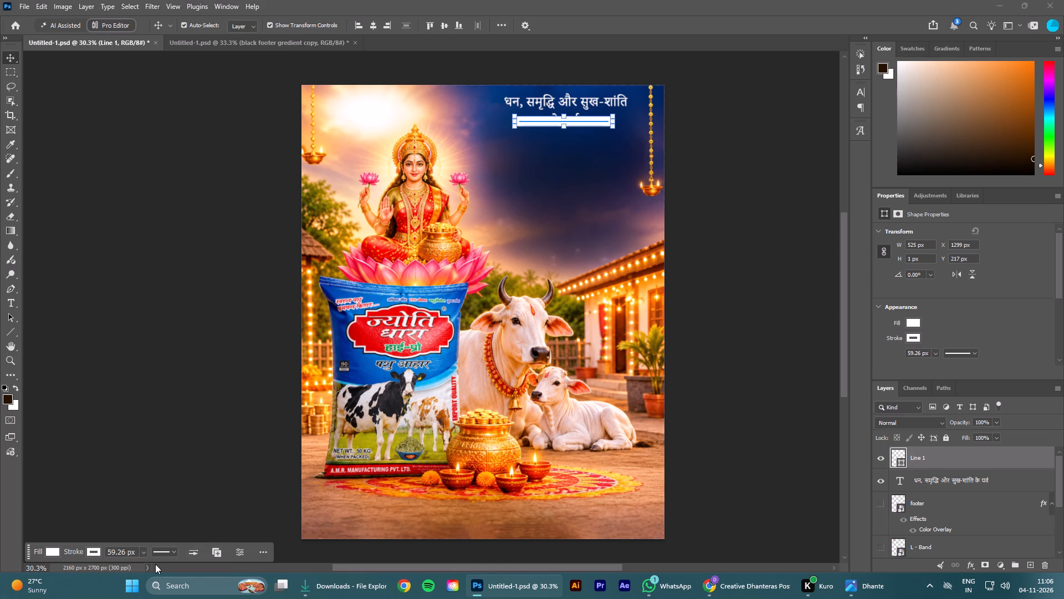
Thin the stroke of the white line across के पर्व to 7.41 px.
left_click(141, 553)
left_click_drag(141, 565, 136, 567)
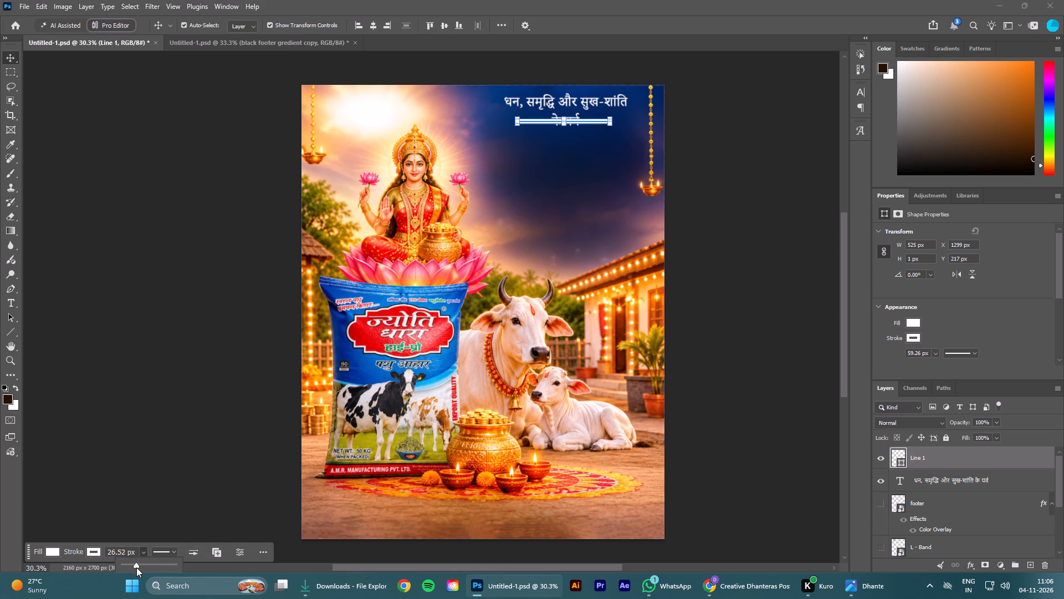
left_click_drag(136, 567, 132, 567)
left_click(111, 412)
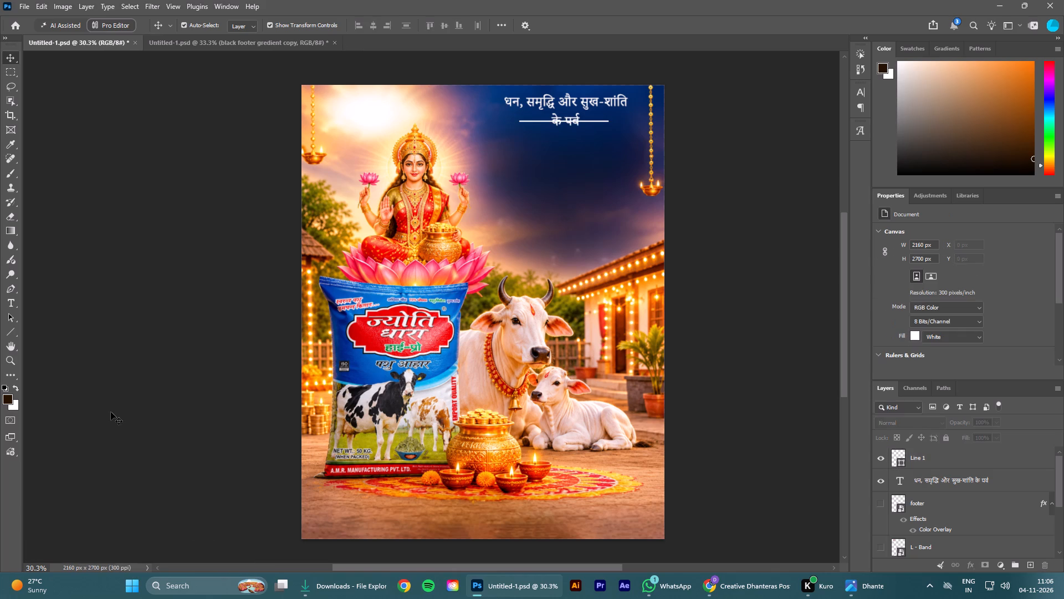
Rasterize the Line 1 shape layer.
left_click(958, 454)
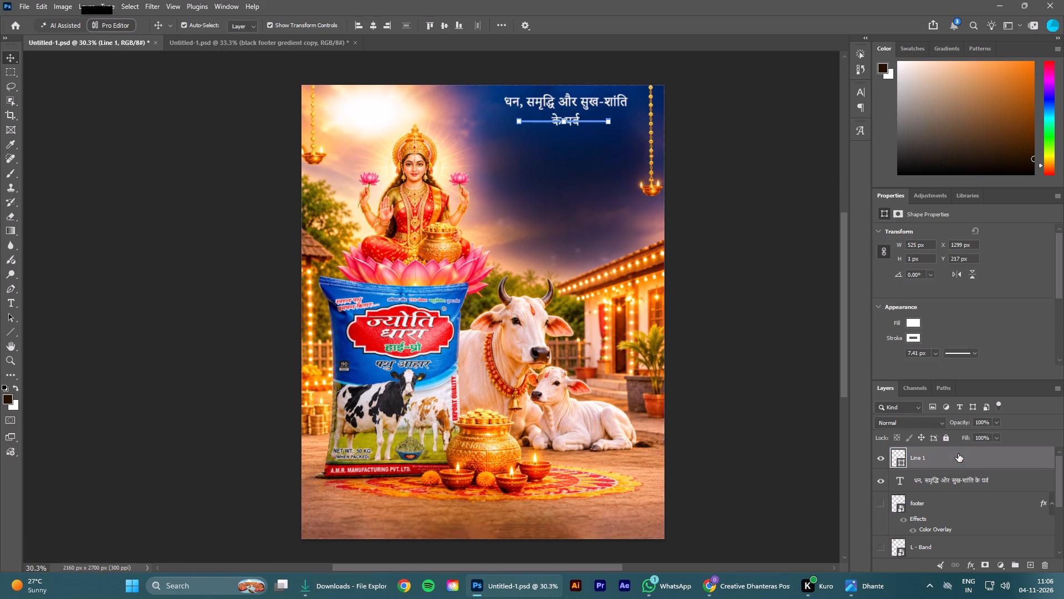
right_click(958, 454)
left_click(1003, 384)
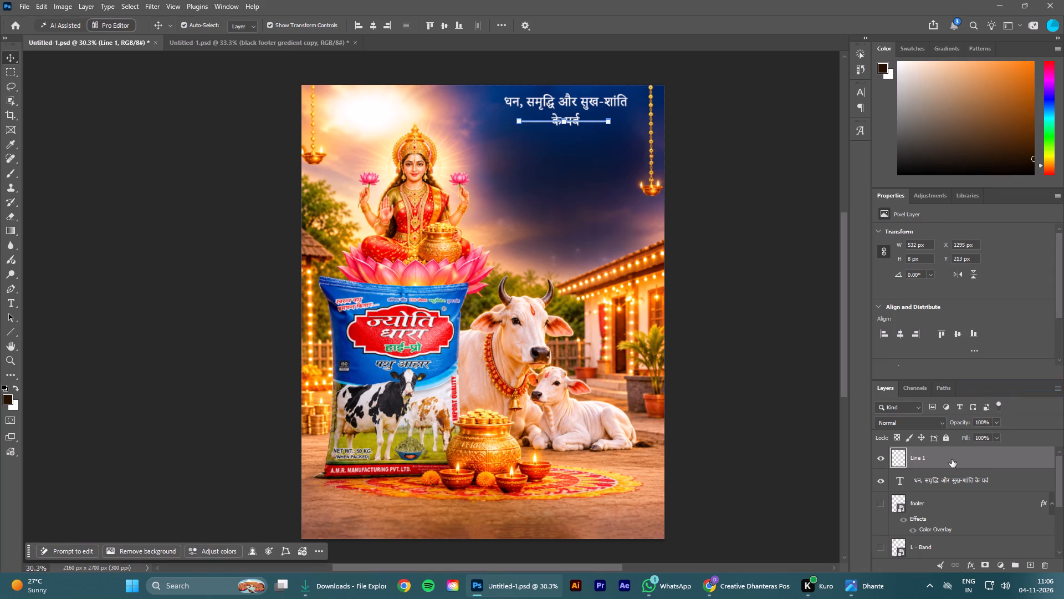
Delete the part of the Line 1 layer crossing के पर्व using a rectangular selection of about 218 × 57 px, and deselect.
left_click(952, 459)
left_click(13, 68)
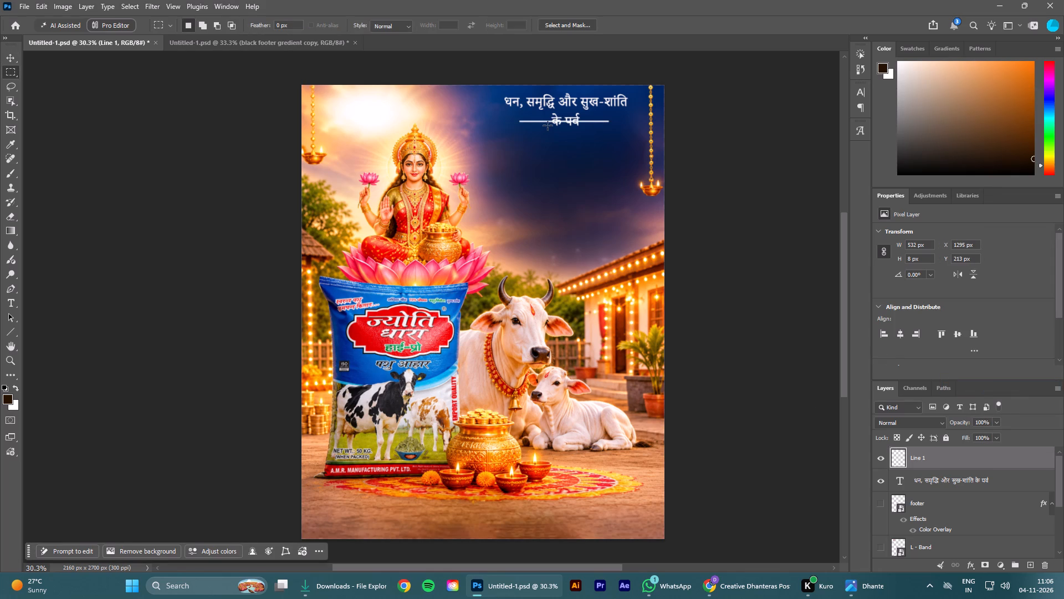
left_click_drag(548, 125, 584, 116)
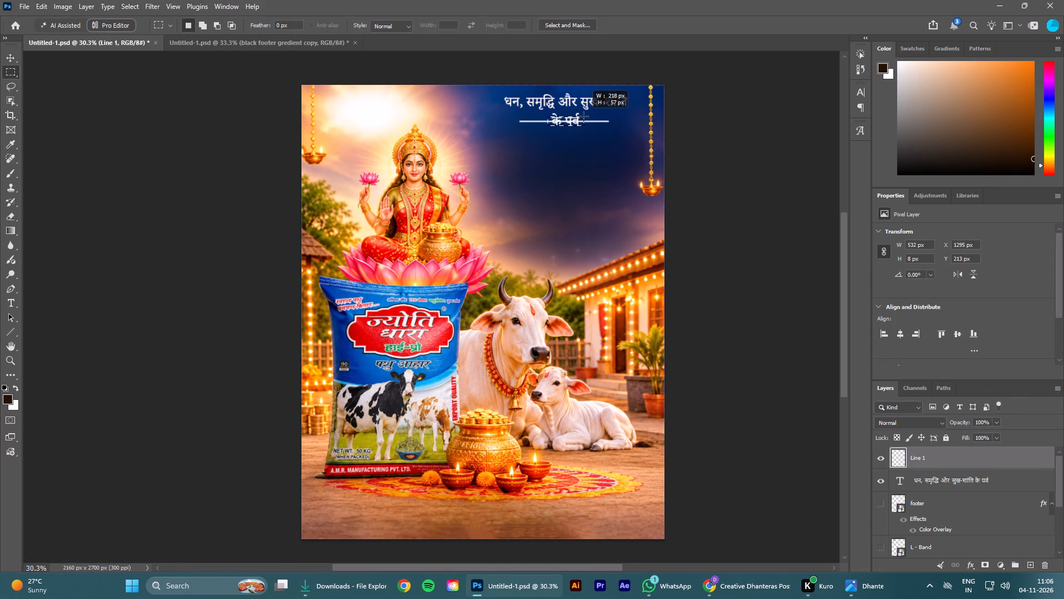
key("Delete")
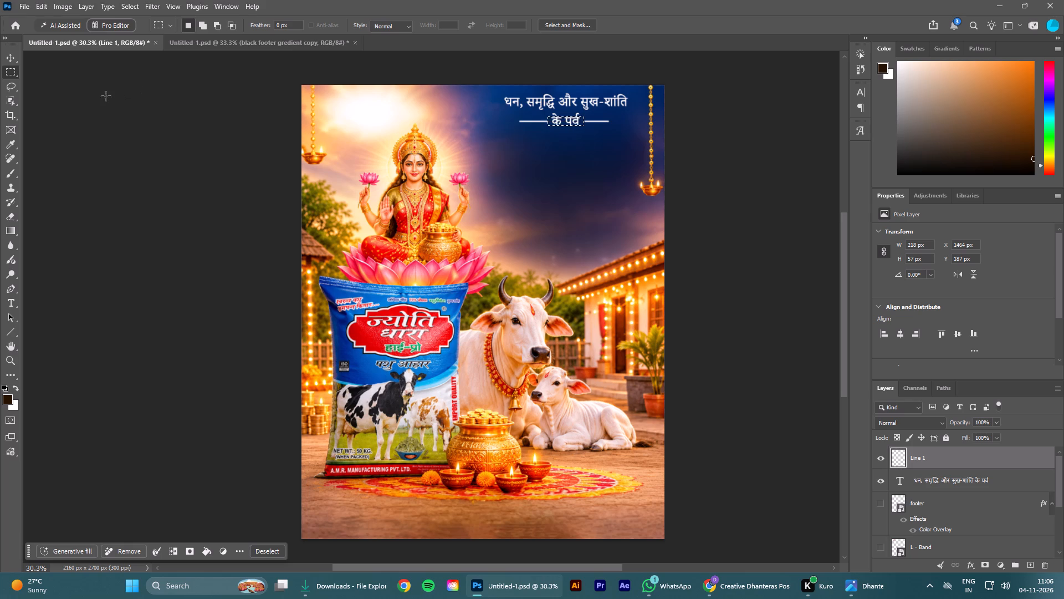
left_click(11, 58)
left_click(121, 195)
key("ctrl+d")
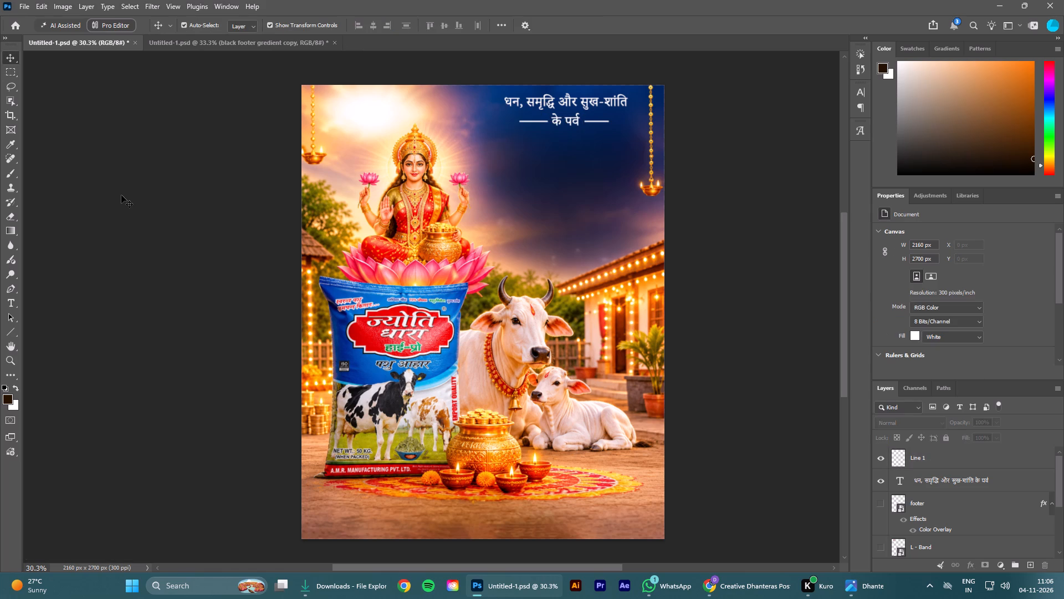
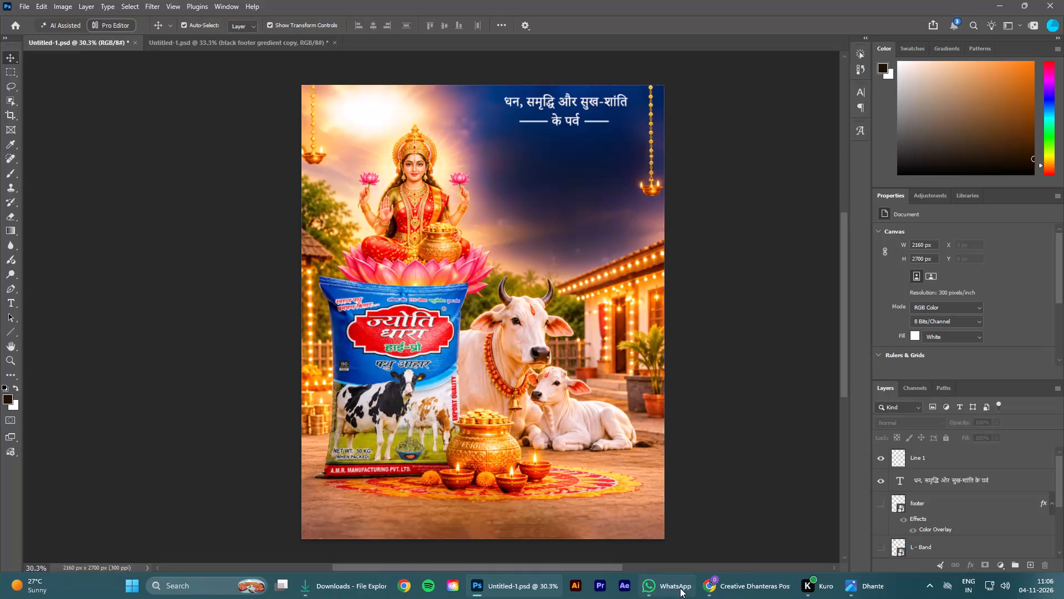
Switch to the image viewer showing the reference poster "Dhanteras Prosperity with Divya Jyoti Feed.png" to check its headline wording and layout.
left_click(367, 593)
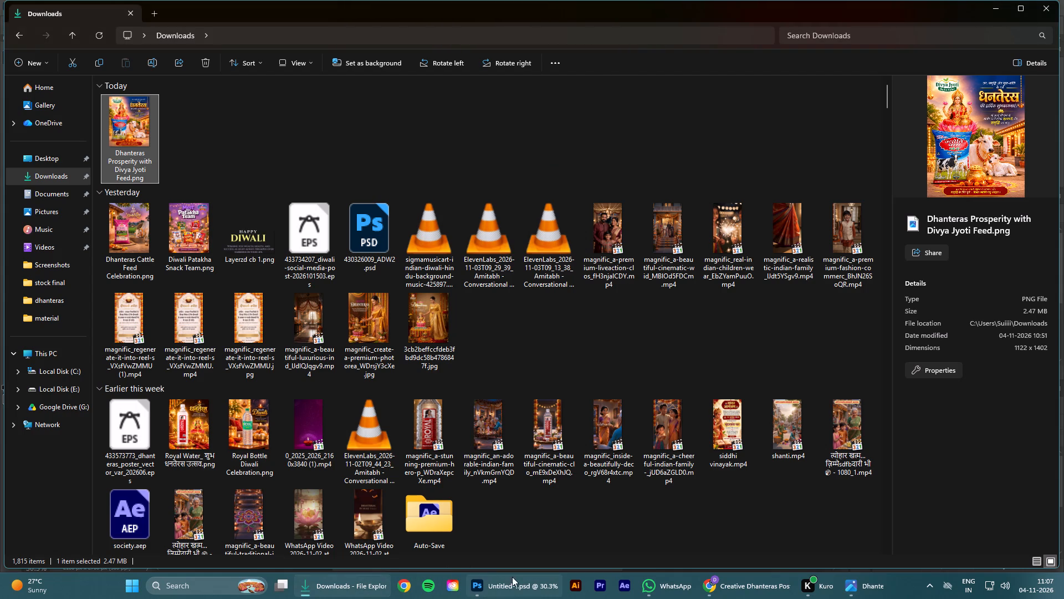
left_click(883, 590)
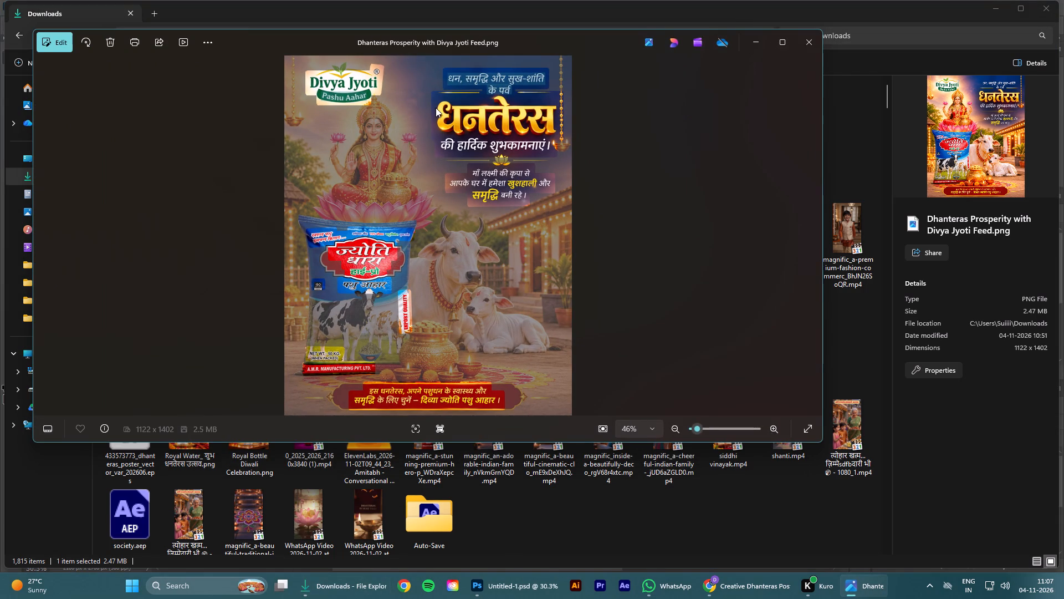
Copy the word धनतेरस from the heading of the Divya Jyoti reference poster image.
left_click_drag(438, 111, 506, 114)
right_click(506, 114)
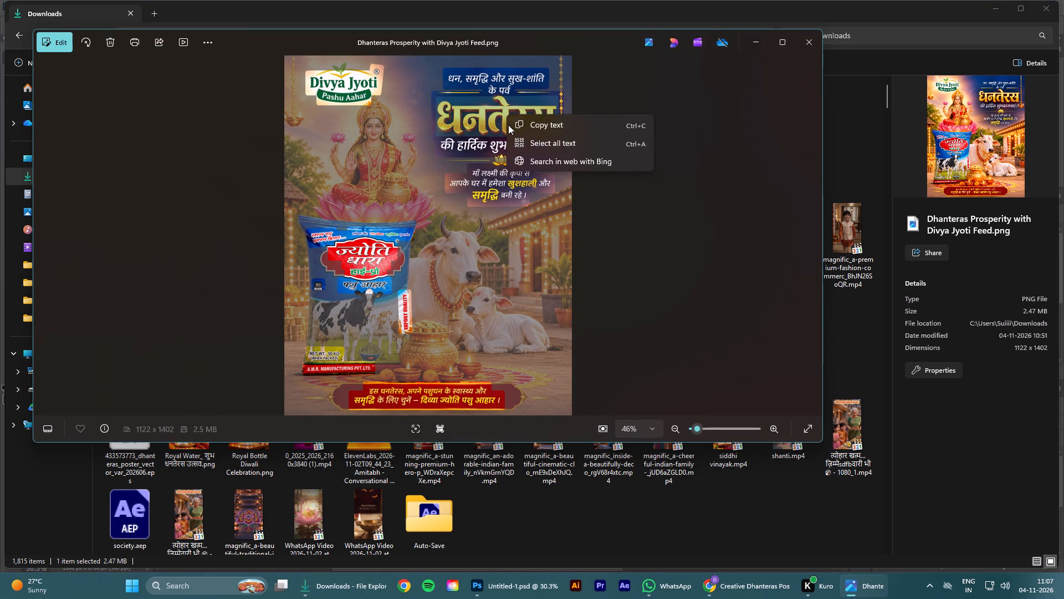
left_click(533, 125)
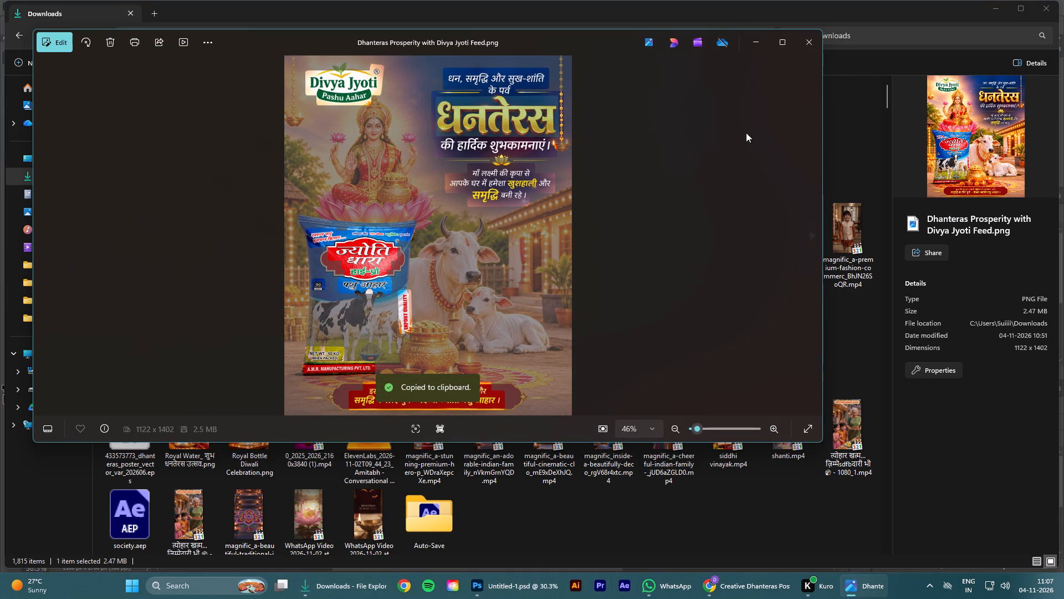
left_click(763, 33)
In the browser's IndiaFont Unicode to AMS converter, convert the Hindi word धनतेरस and copy the converted AMS text.
left_click(400, 584)
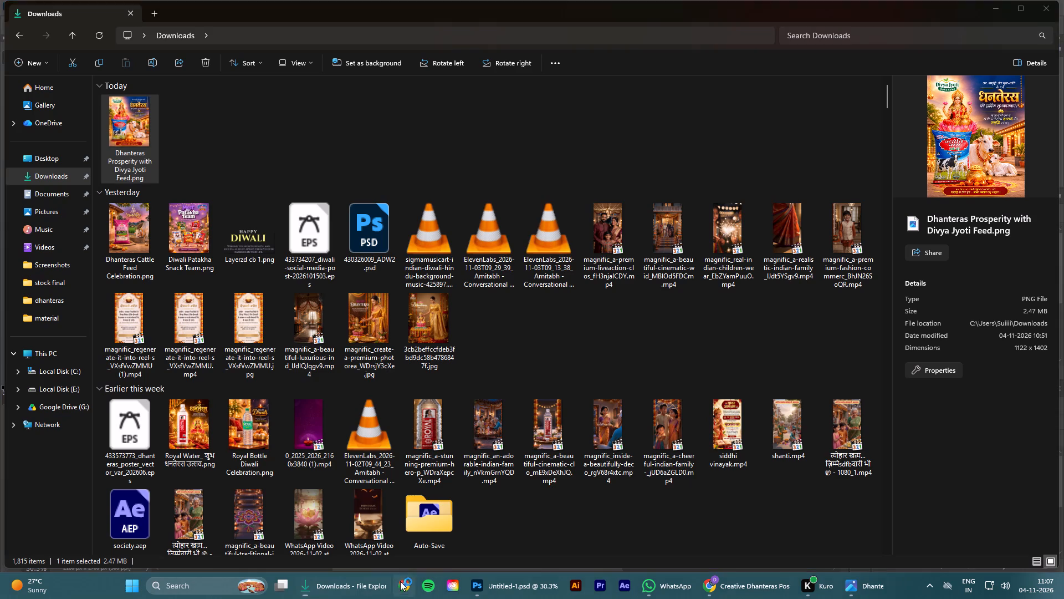
left_click(484, 385)
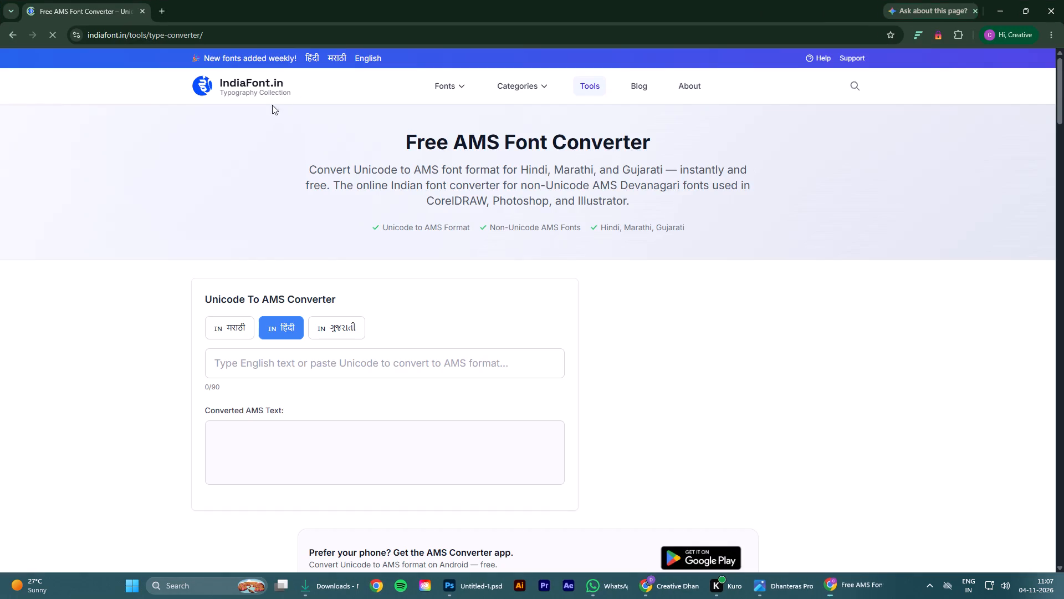
left_click(260, 348)
left_click(258, 359)
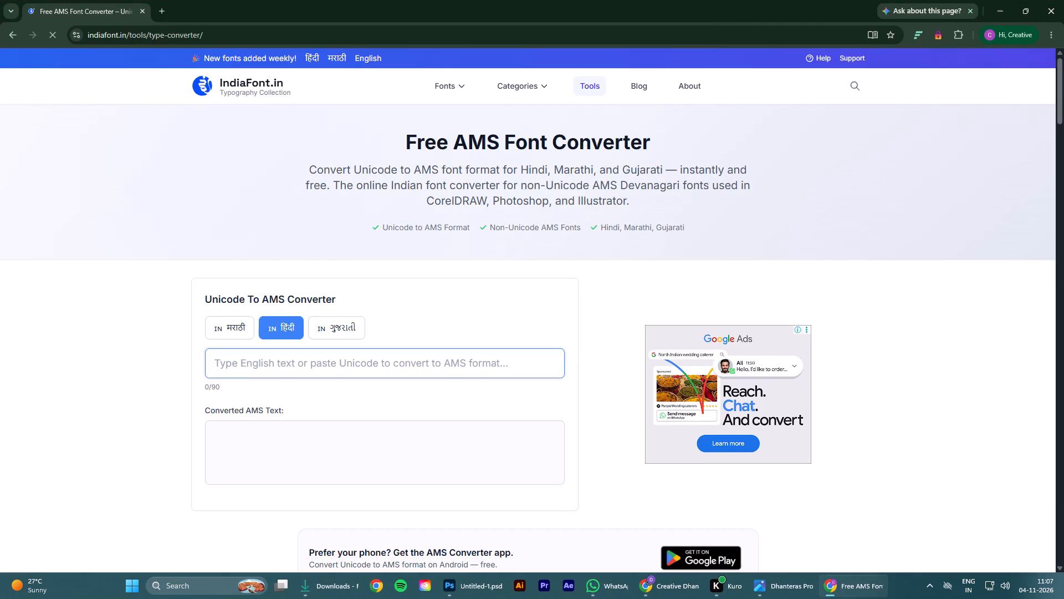
key("ctrl+v")
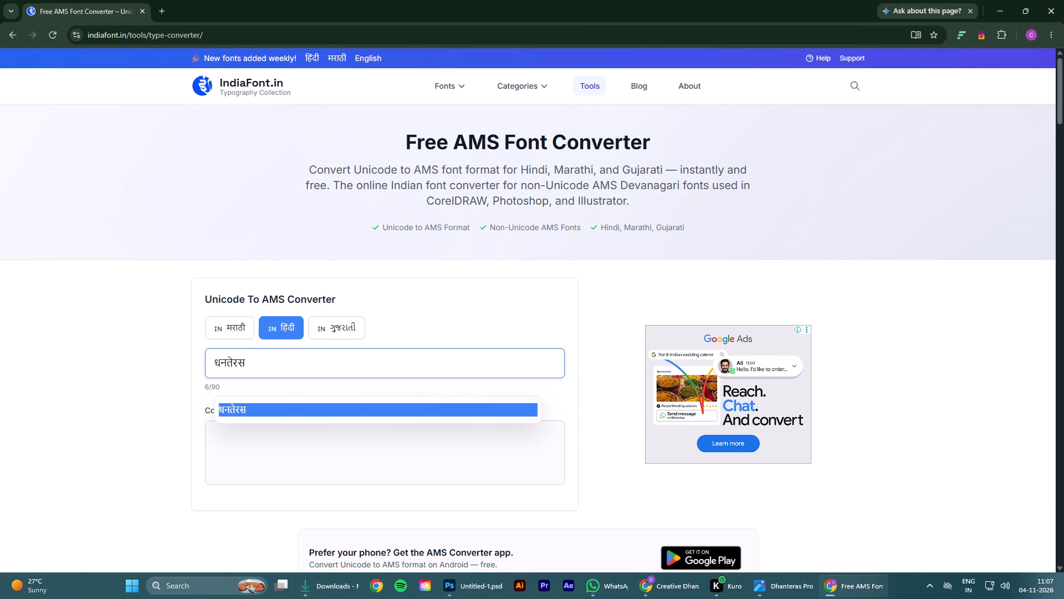
left_click(236, 406)
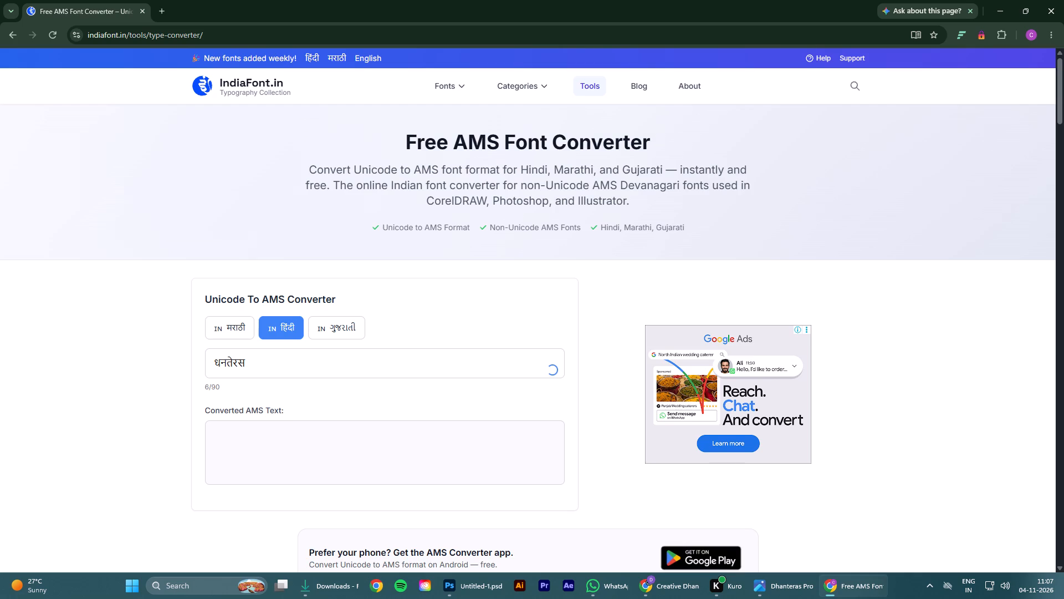
left_click(224, 507)
Back in Photoshop, add the converted धनतेरस text as a new type layer below के पर्व.
left_click(469, 588)
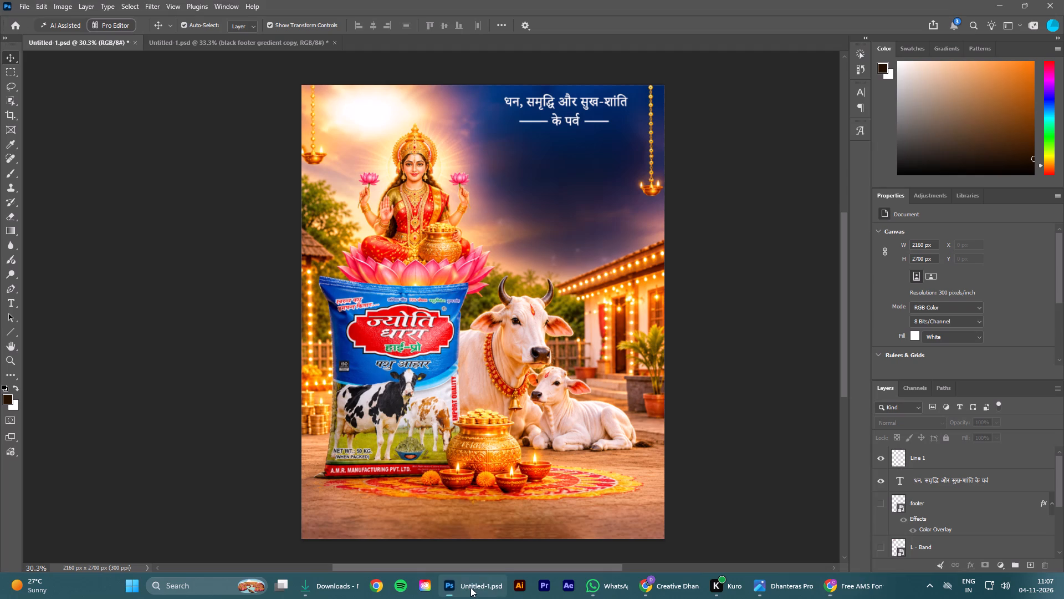
left_click(16, 301)
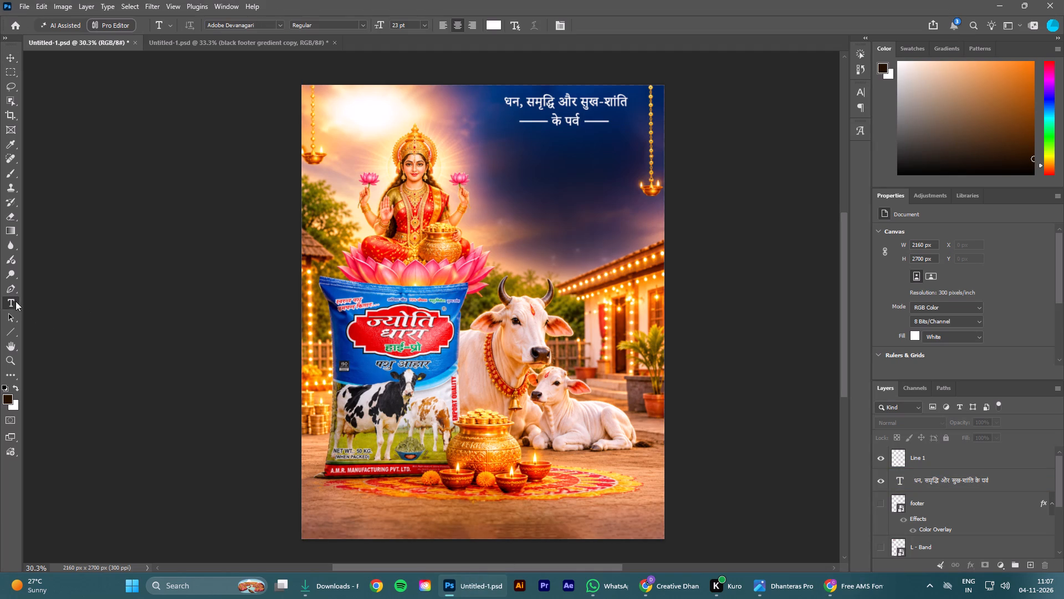
left_click(560, 160)
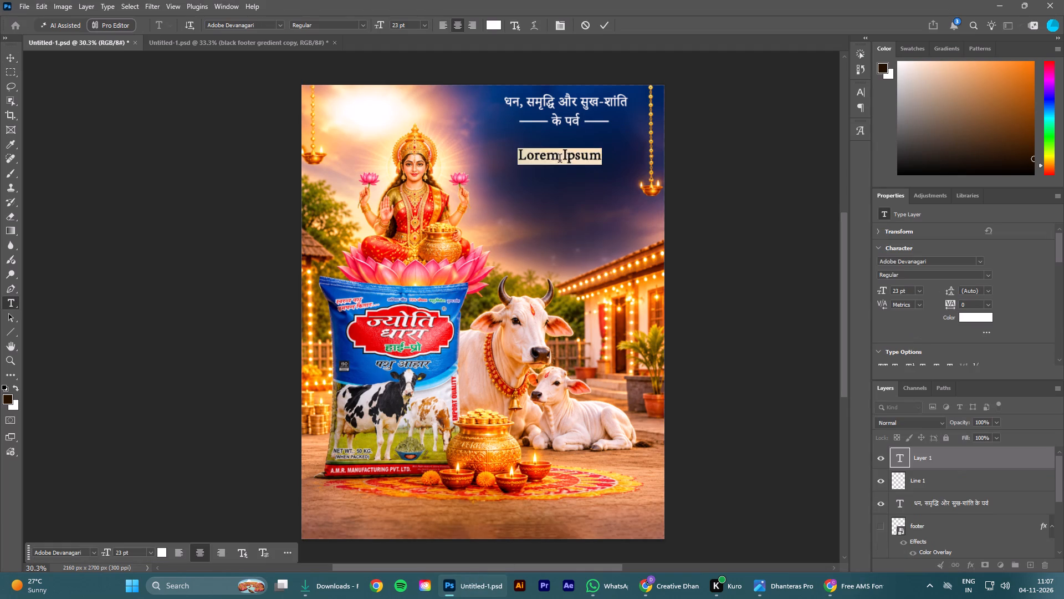
key("ctrl+v")
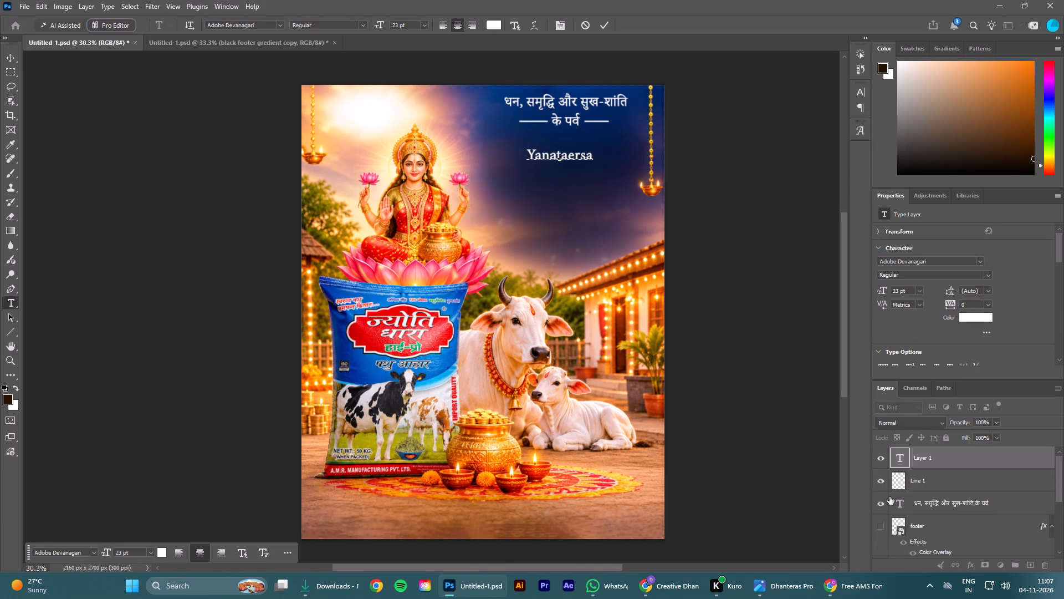
left_click(919, 478)
left_click(942, 452)
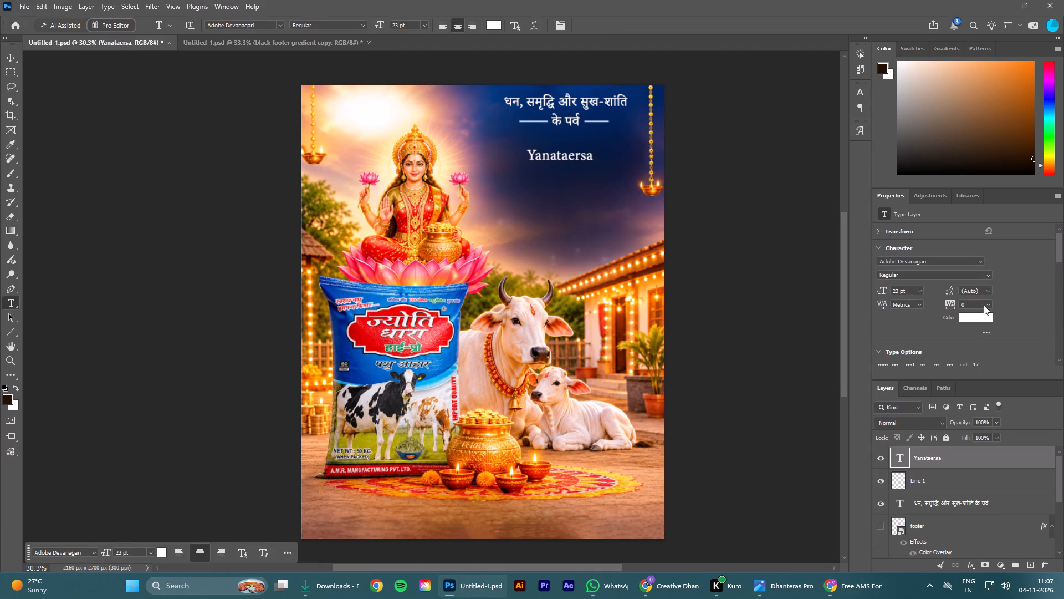
Set the new heading text's font to AMS Aakash Regular.
left_click(981, 258)
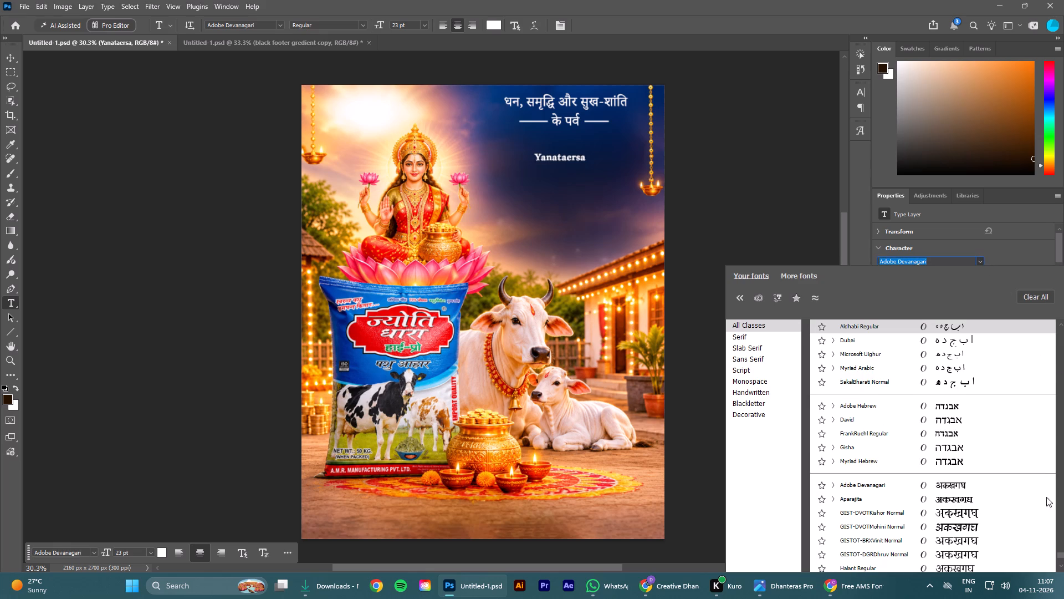
left_click_drag(1062, 556, 1052, 395)
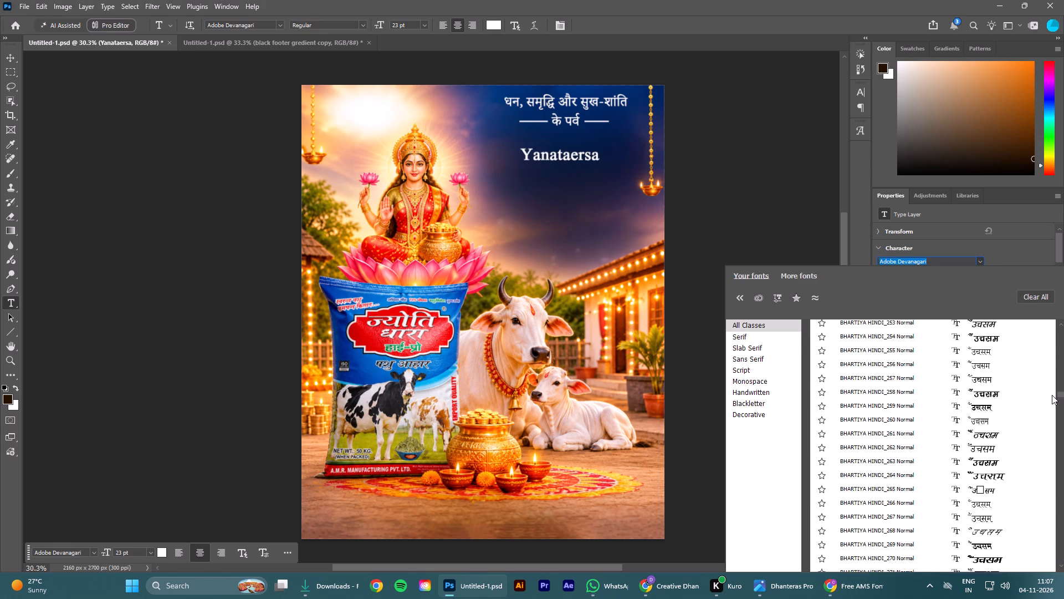
left_click_drag(1052, 395, 1063, 331)
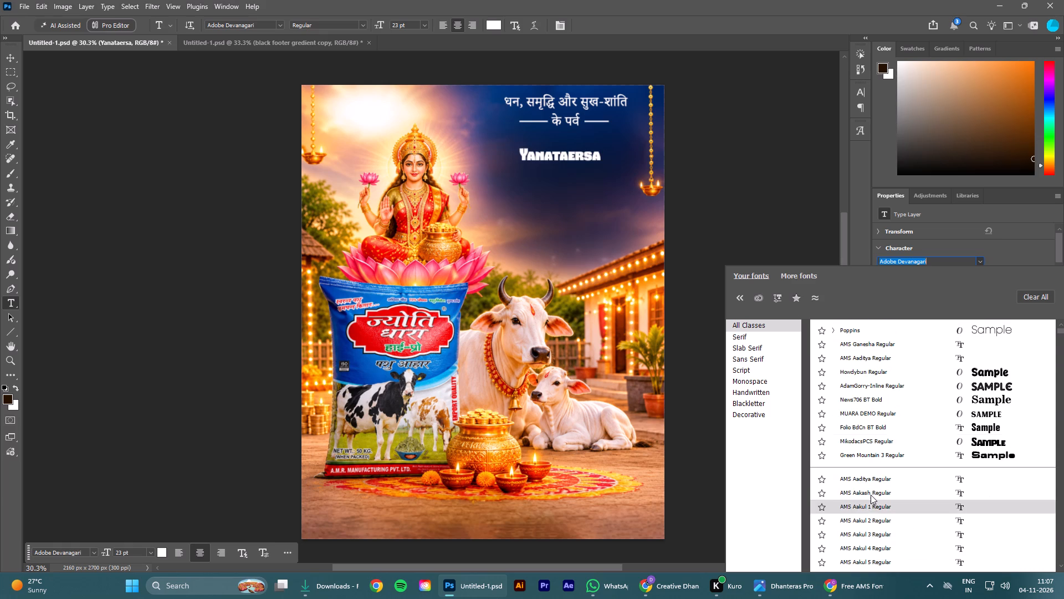
left_click(869, 492)
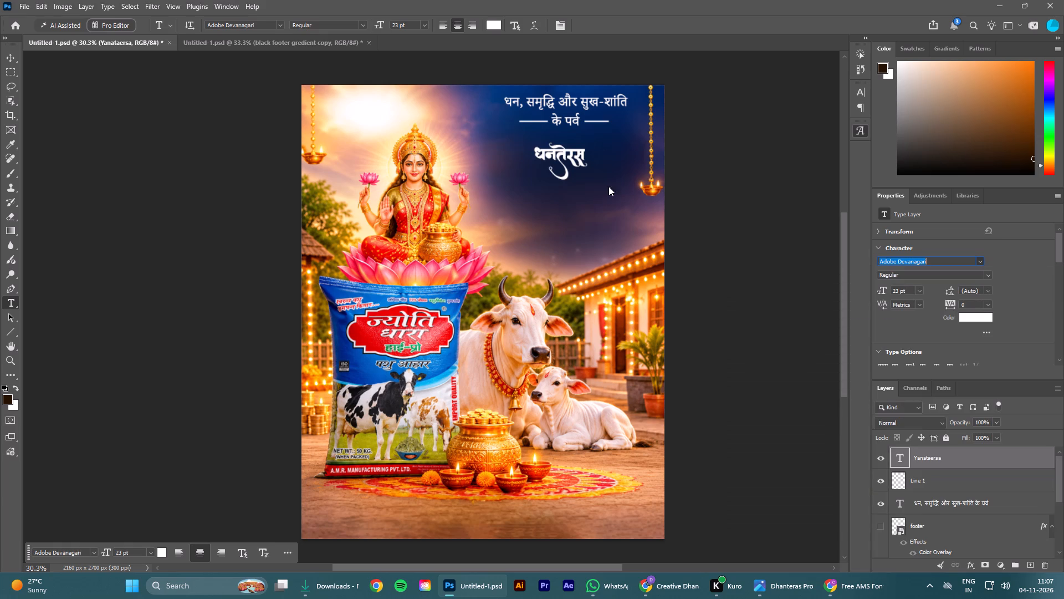
left_click(830, 126)
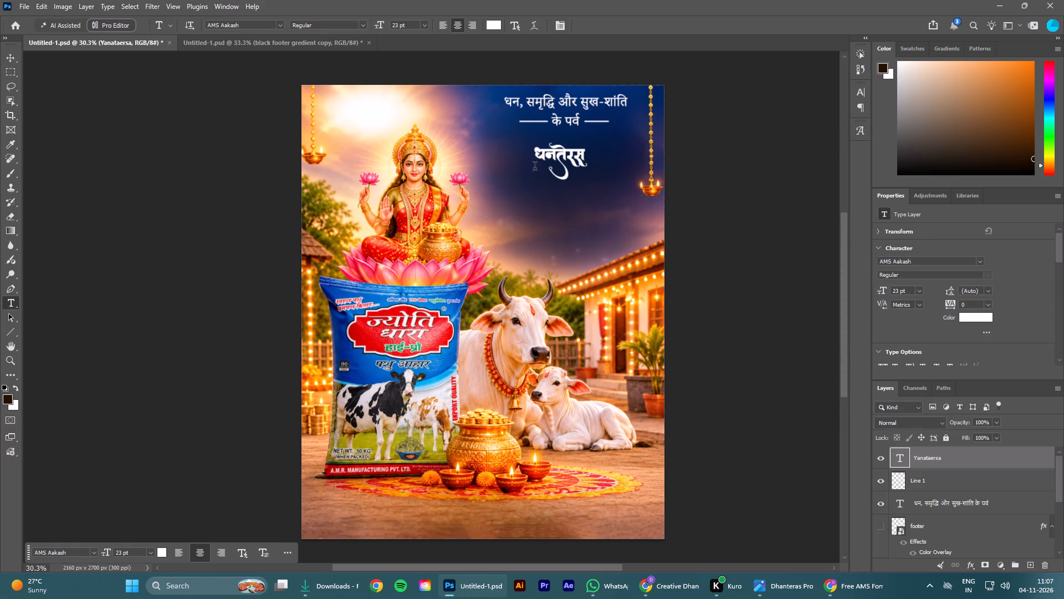
Enlarge the धनतेरस heading to about 51.31 pt and centre it beneath the के पर्व line.
left_click(3, 59)
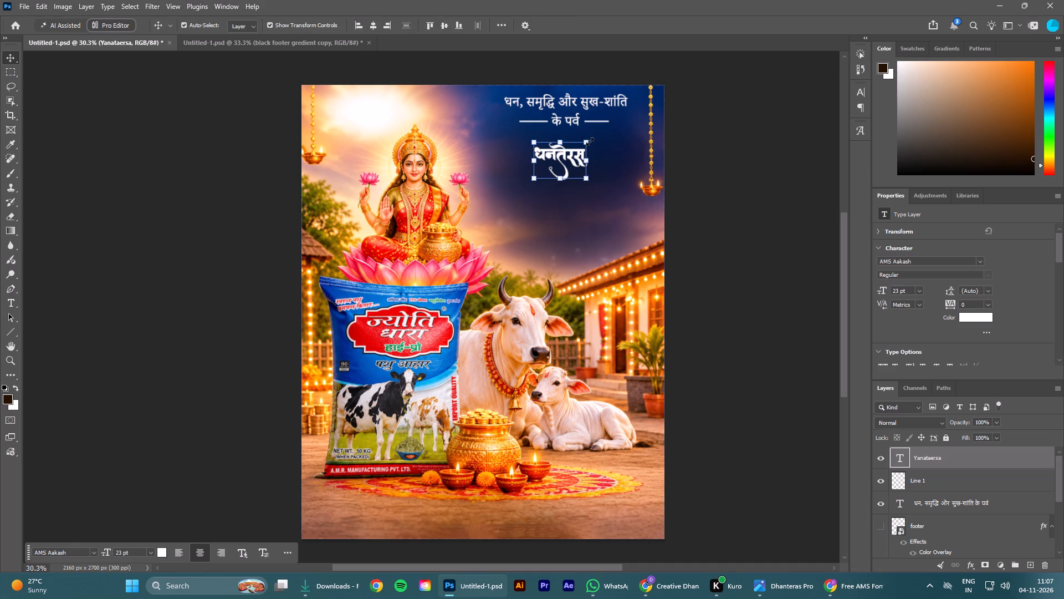
left_click_drag(589, 141, 624, 133)
left_click_drag(581, 150, 575, 158)
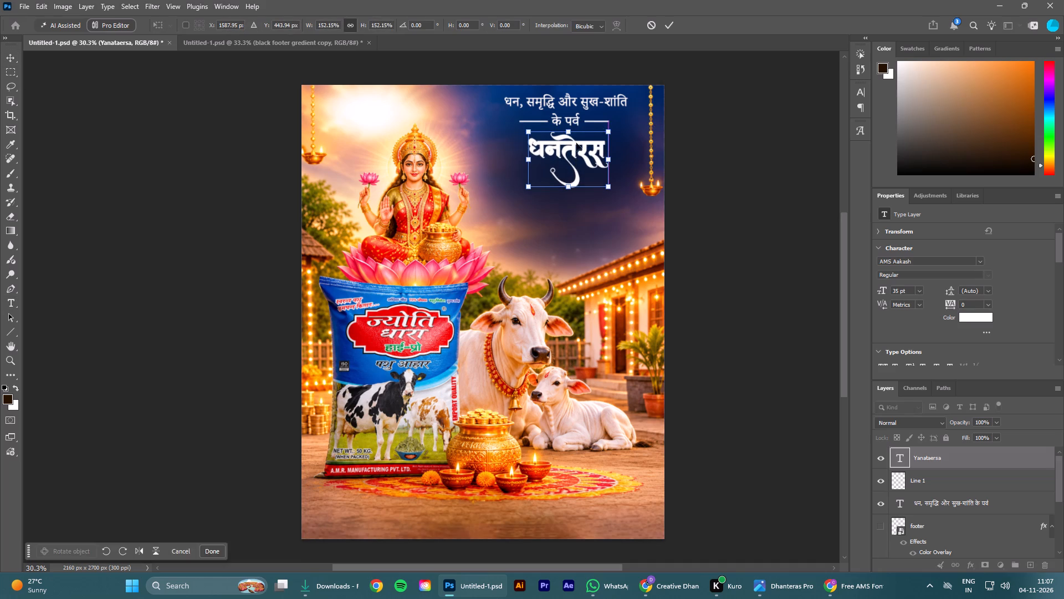
left_click_drag(570, 128, 576, 103)
left_click_drag(553, 139, 553, 160)
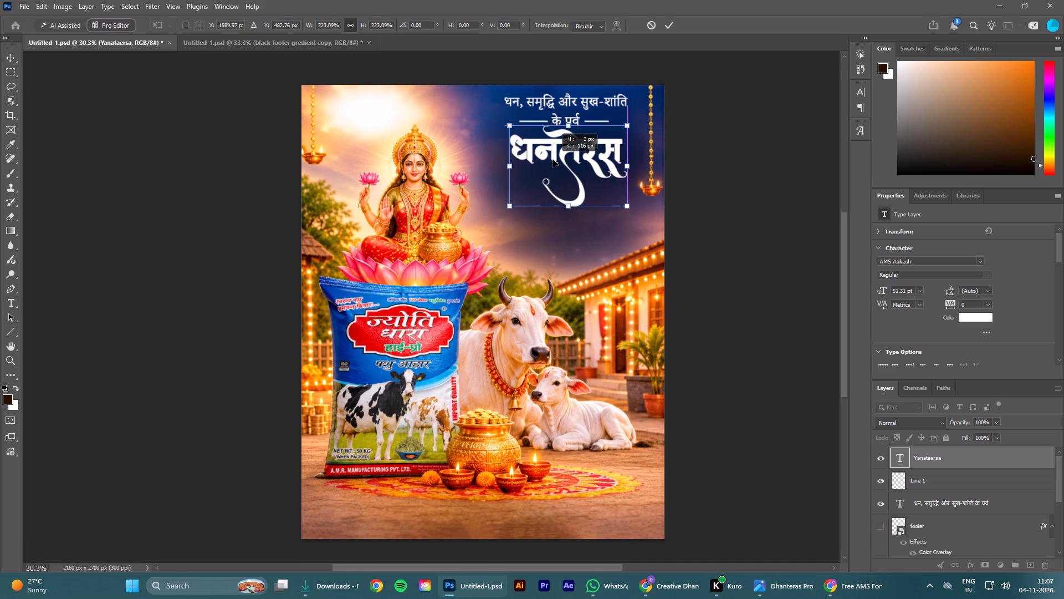
left_click_drag(553, 160, 557, 161)
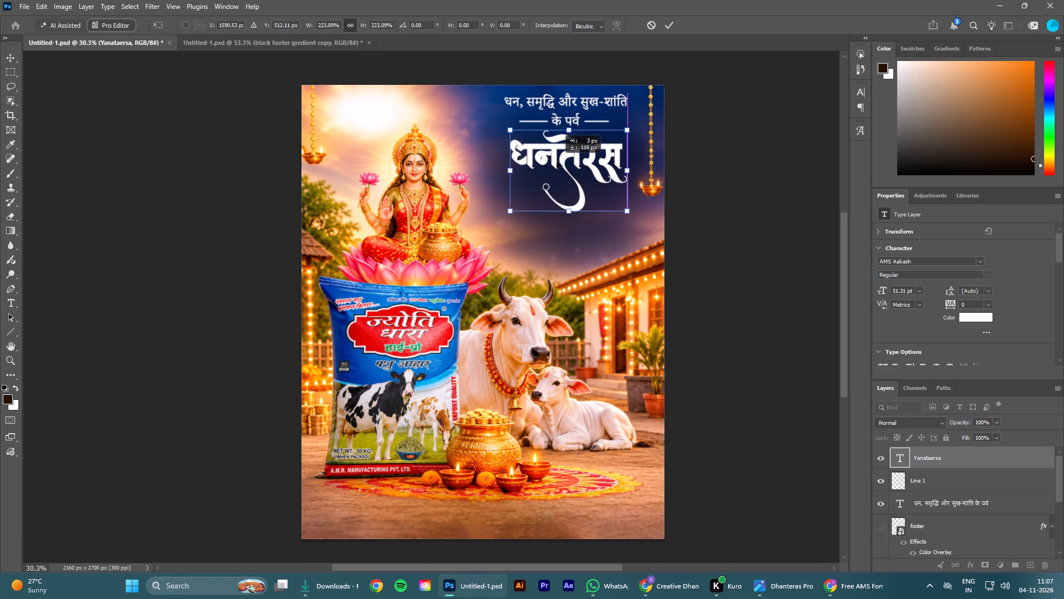
left_click_drag(557, 161, 550, 161)
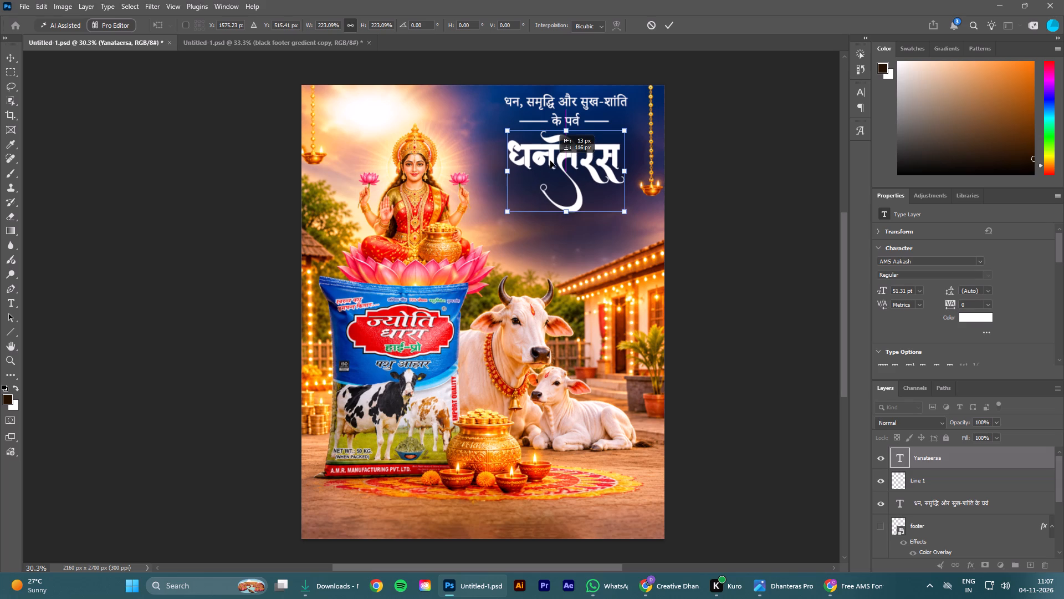
left_click_drag(550, 161, 550, 164)
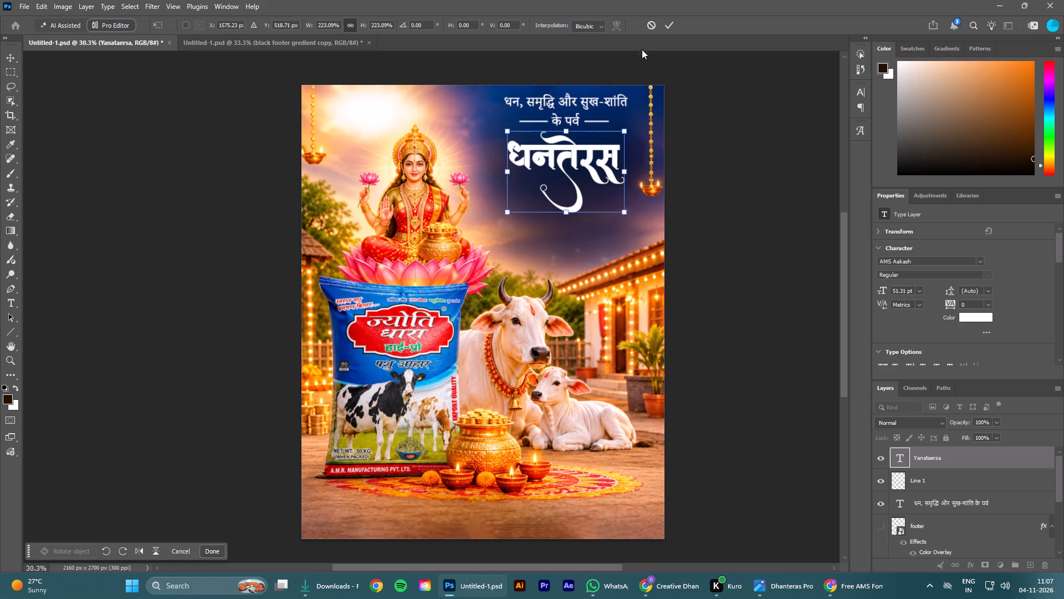
left_click(666, 25)
left_click(719, 145)
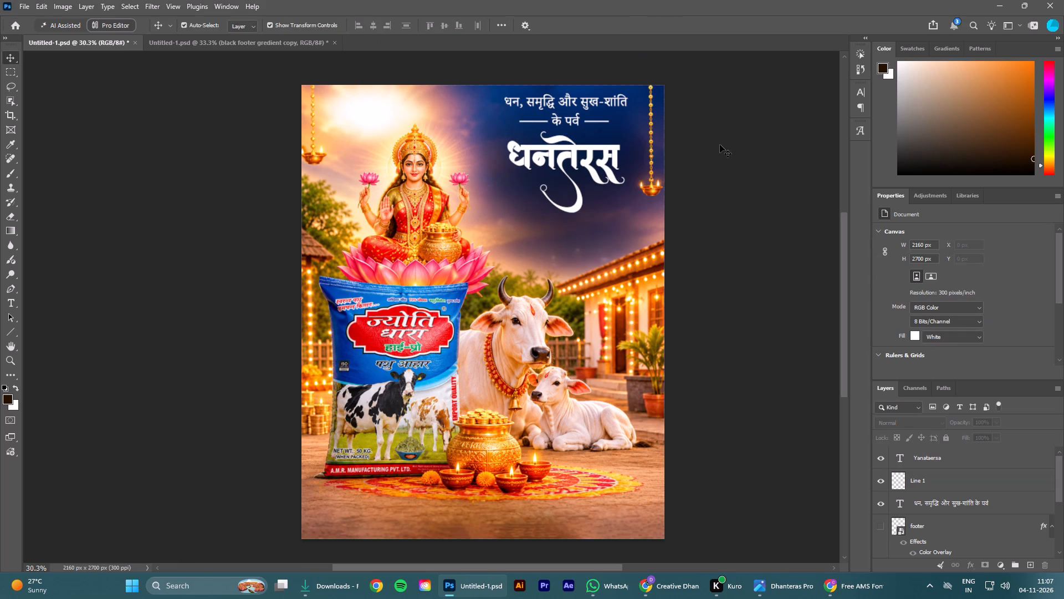
Preview the installed AMS fonts on the धनतेरस heading, going backwards through the list from AMS Yantra Regular to AMS Girija Regular.
left_click(582, 148)
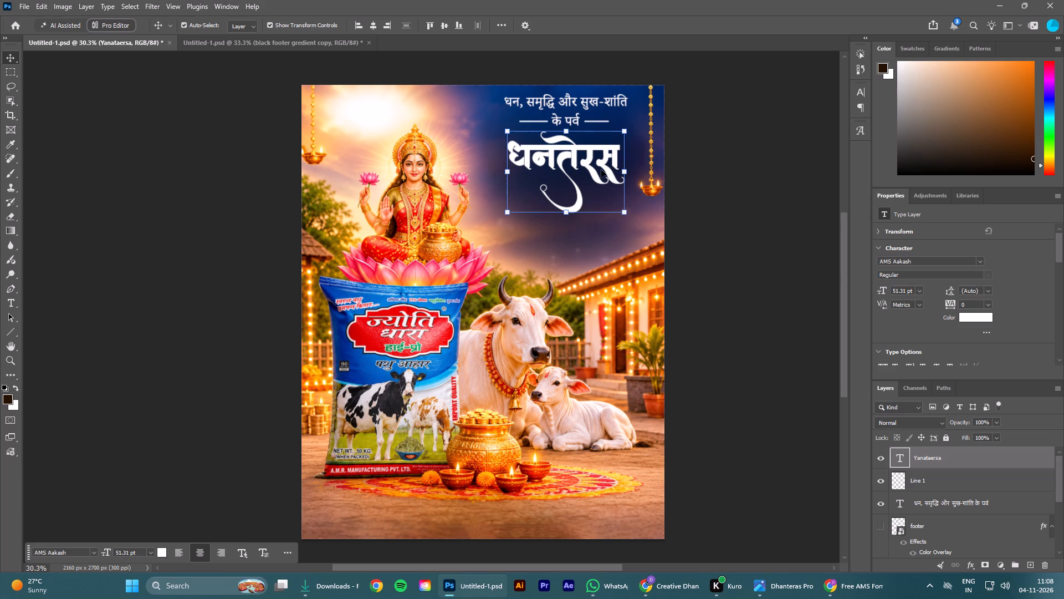
left_click(981, 260)
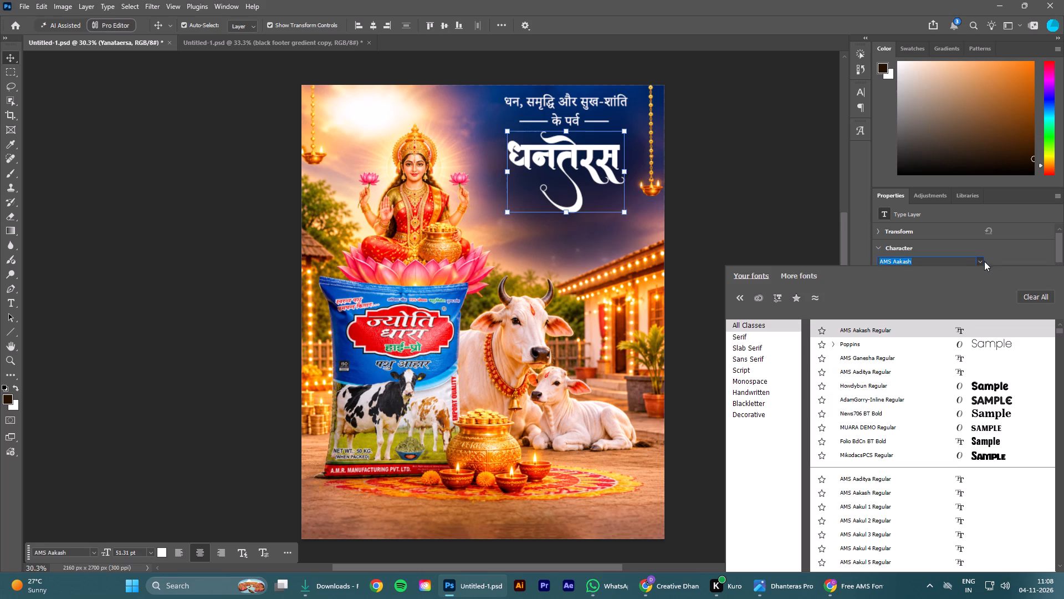
left_click_drag(1061, 333, 1061, 338)
left_click_drag(1060, 331, 1061, 343)
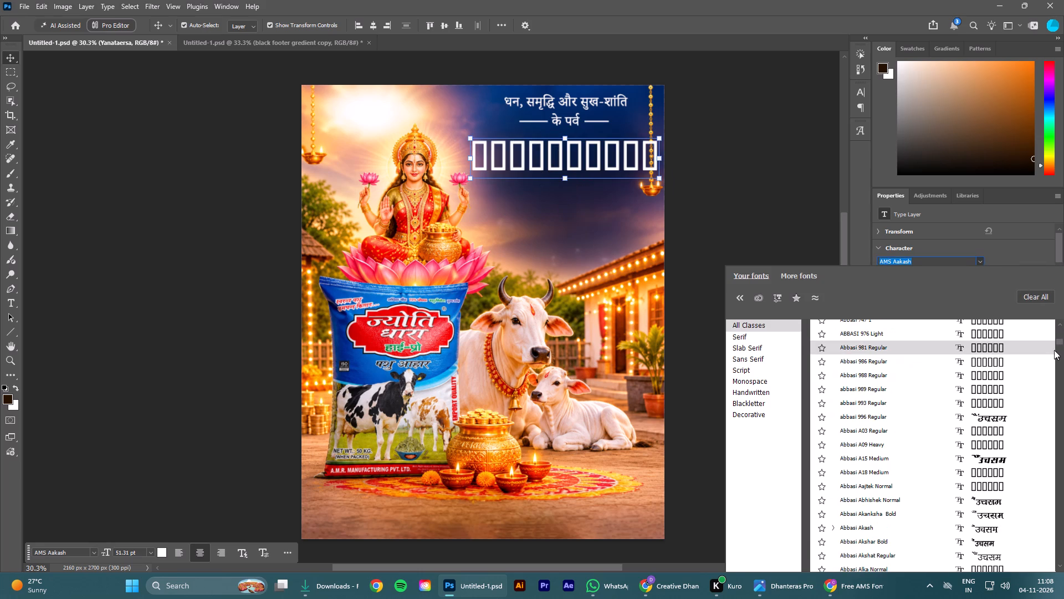
left_click(1060, 342)
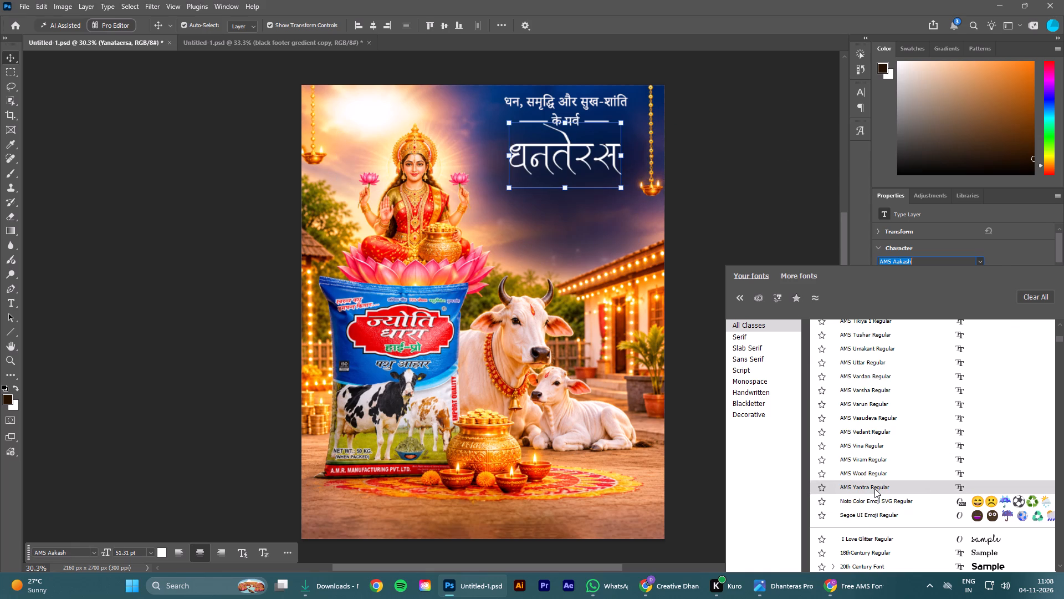
key("Up")
key("Up")
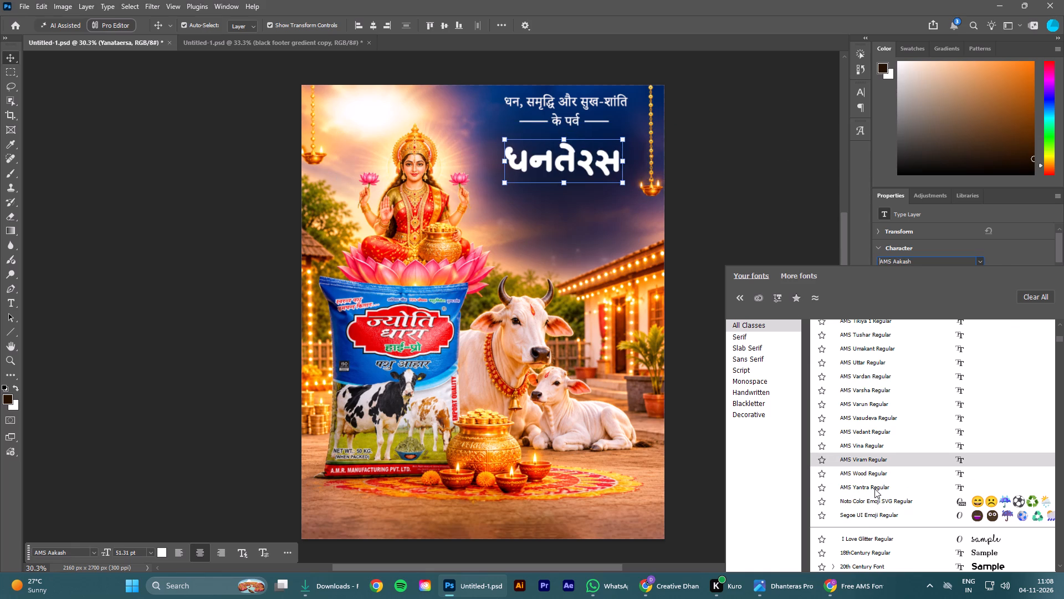
key("Up")
key("Up")
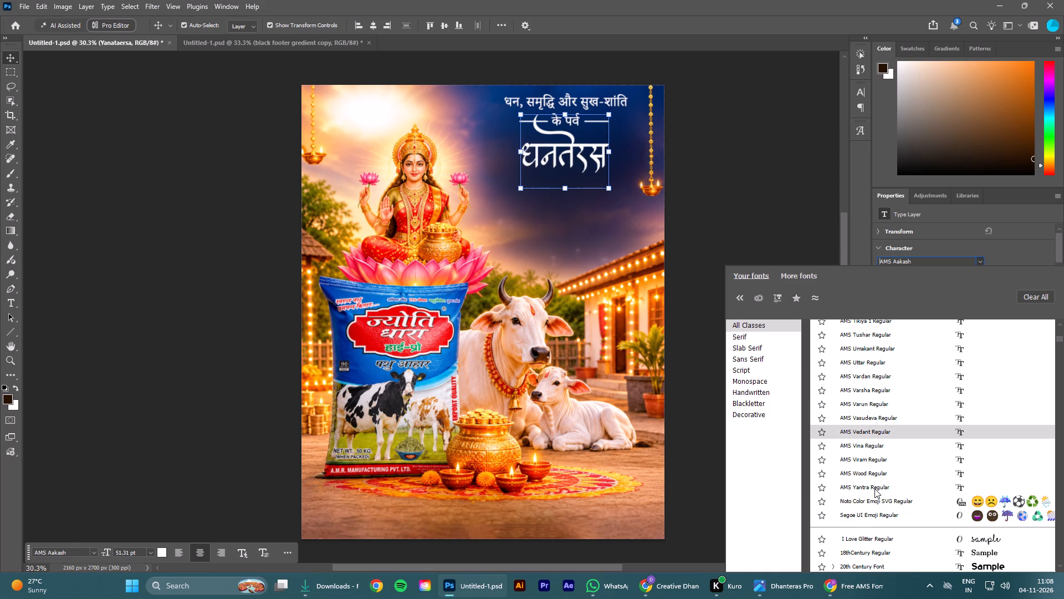
key("Up")
key("Up")
key("Up")
key("Up")
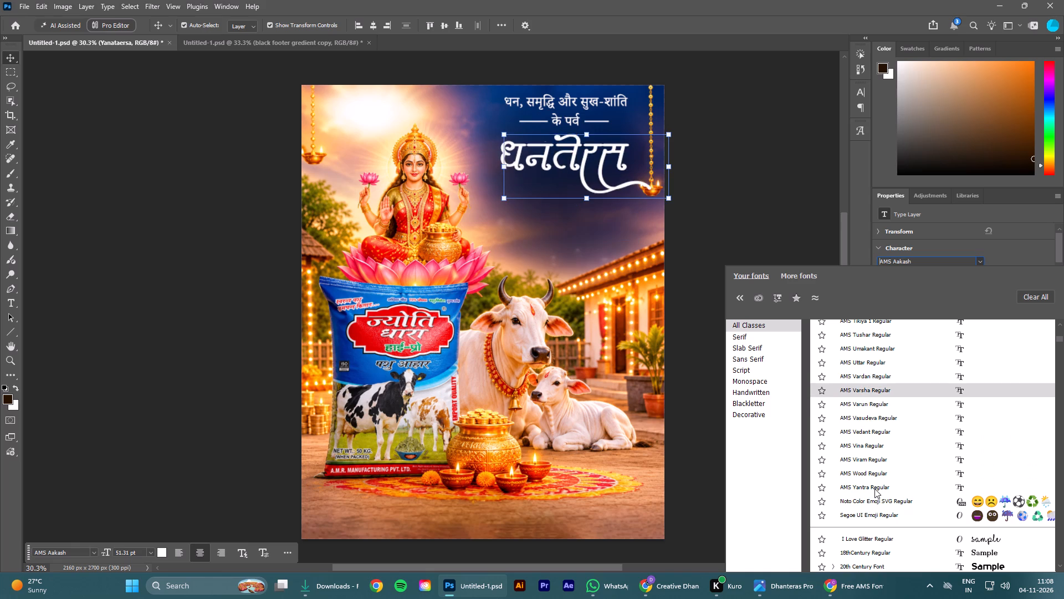
key("Up")
key("Up")
key("Up")
key("Up")
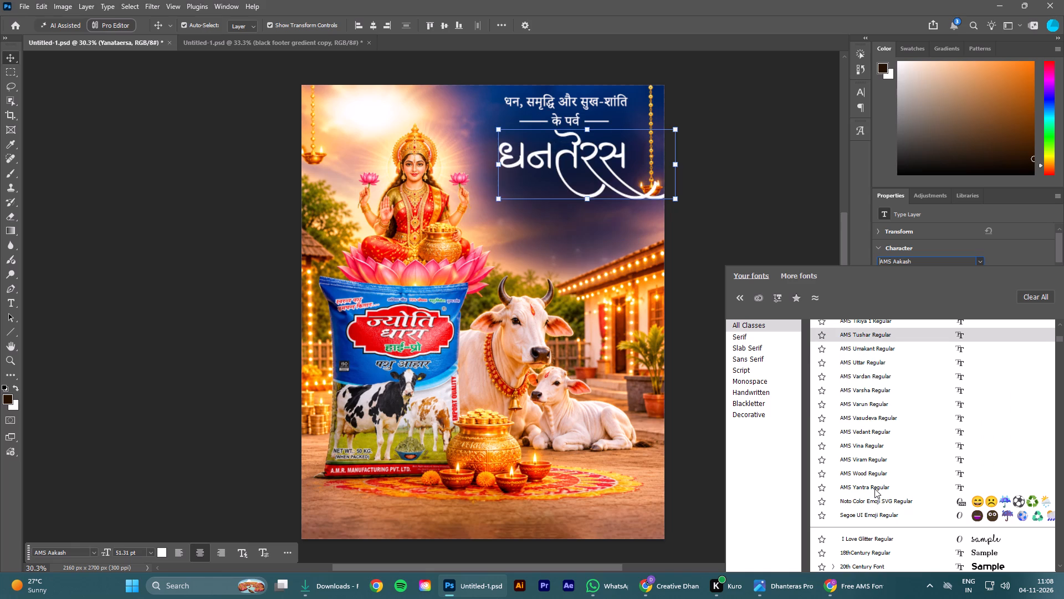
key("Up")
key("Up")
key("Up")
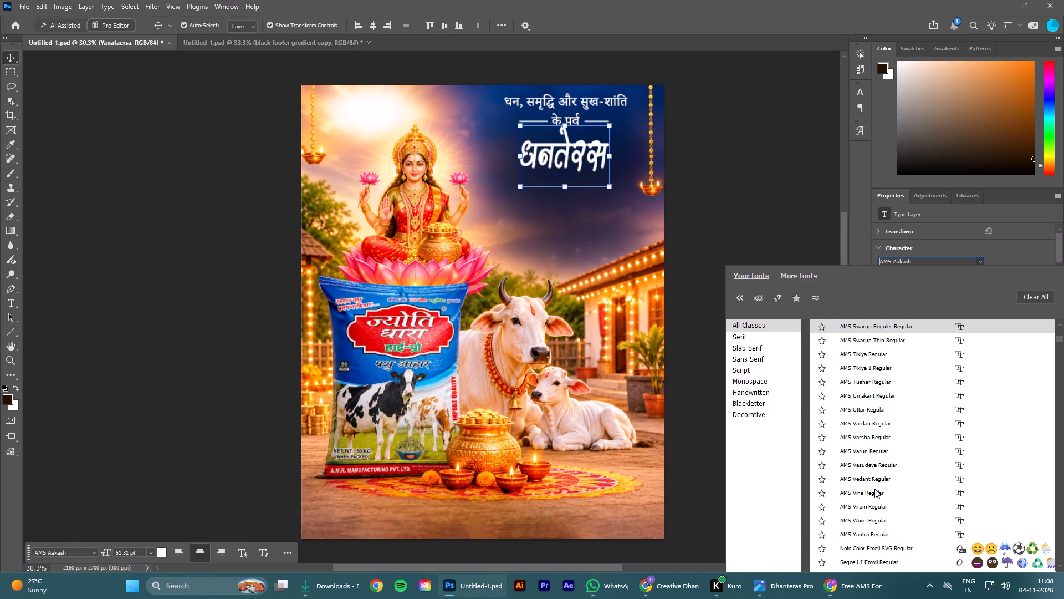
key("Up")
key("Up")
key("Up")
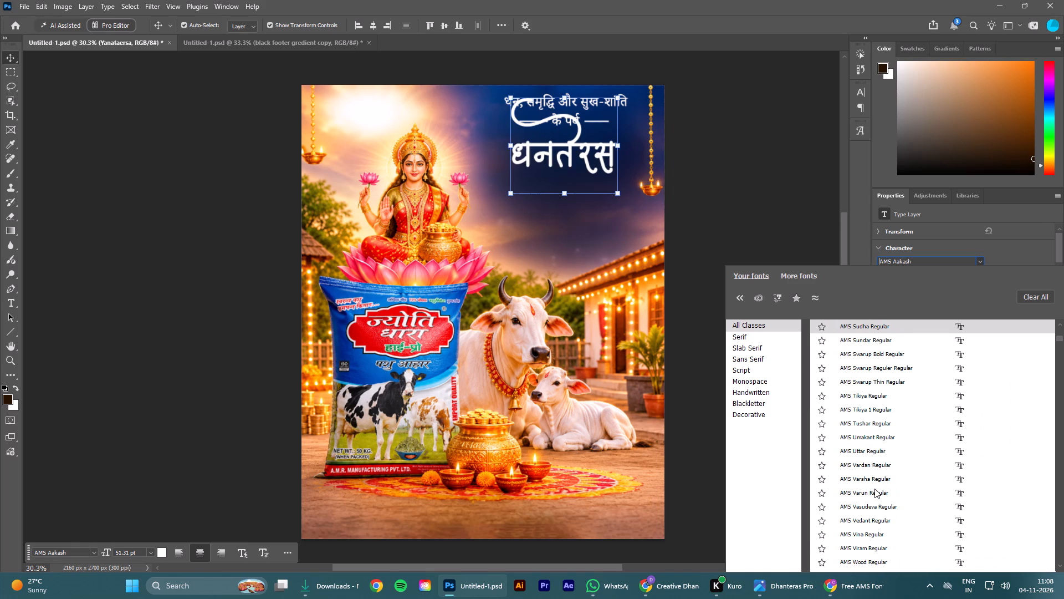
key("Up")
key("Up")
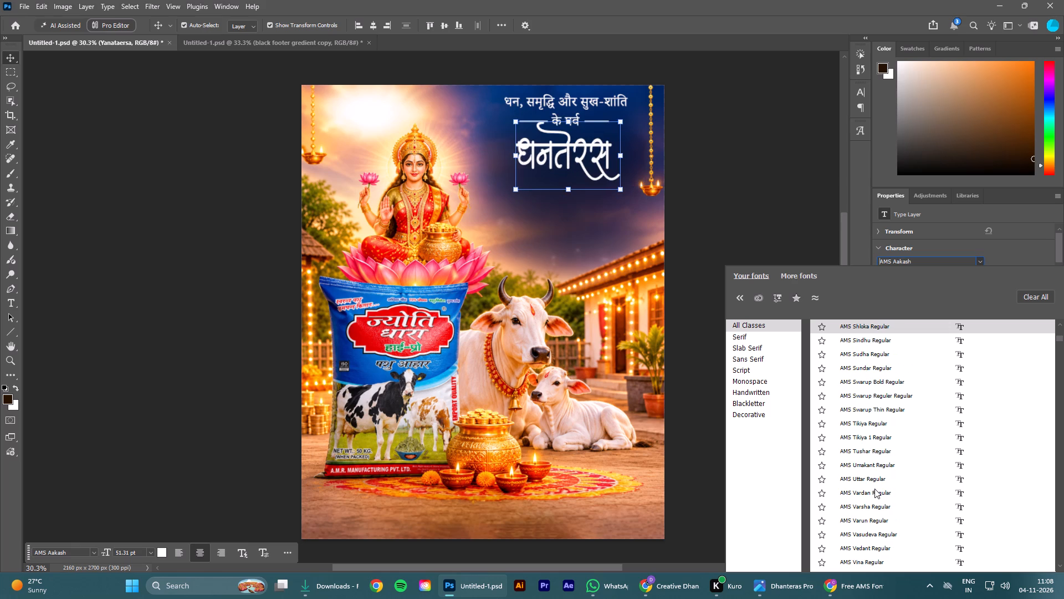
key("Up")
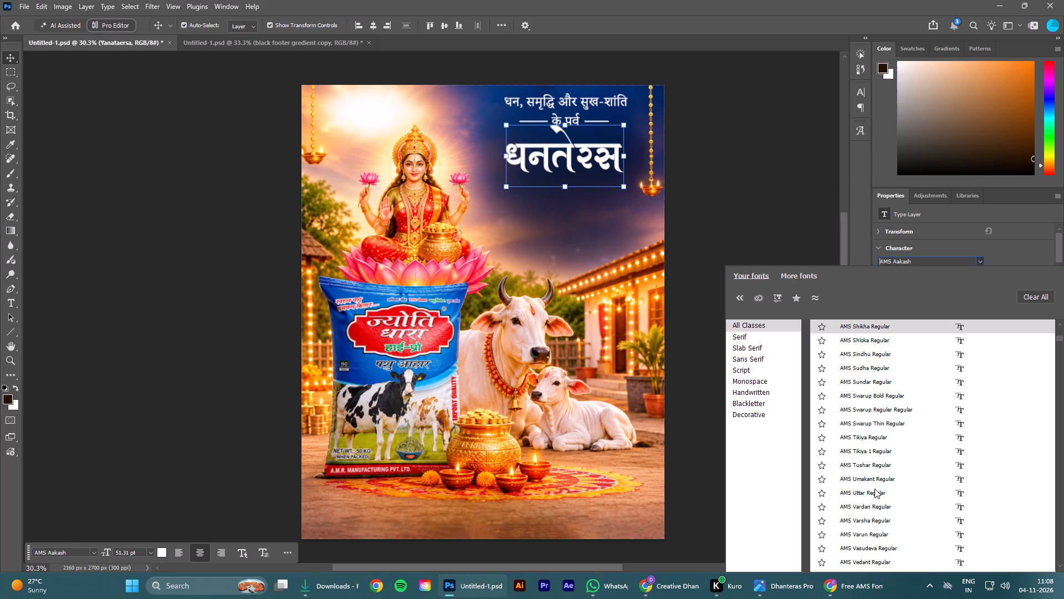
key("Up")
key("Up")
key("Up")
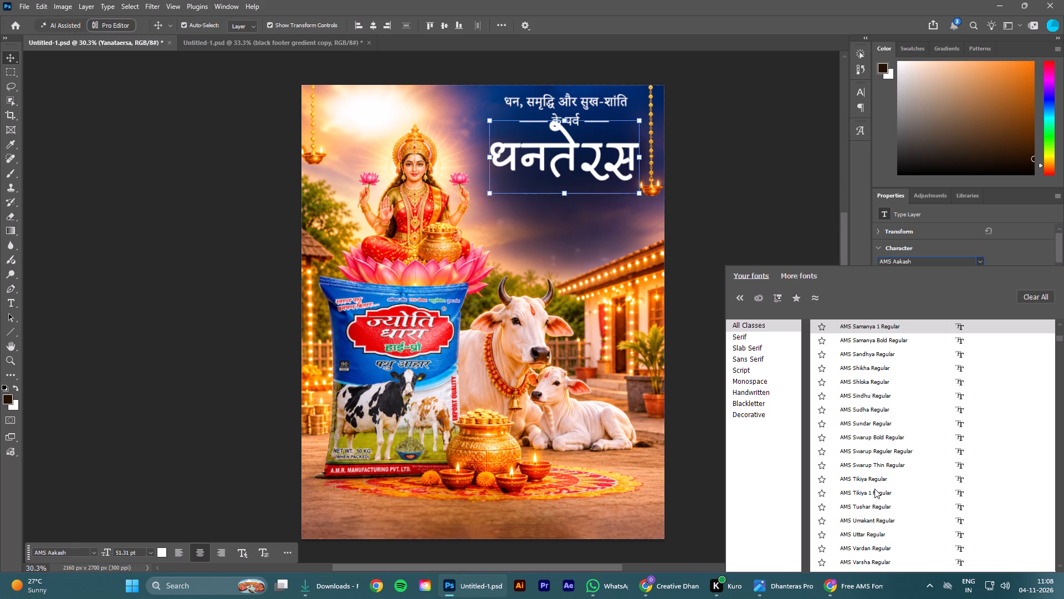
key("Up")
key("Up")
key("Up")
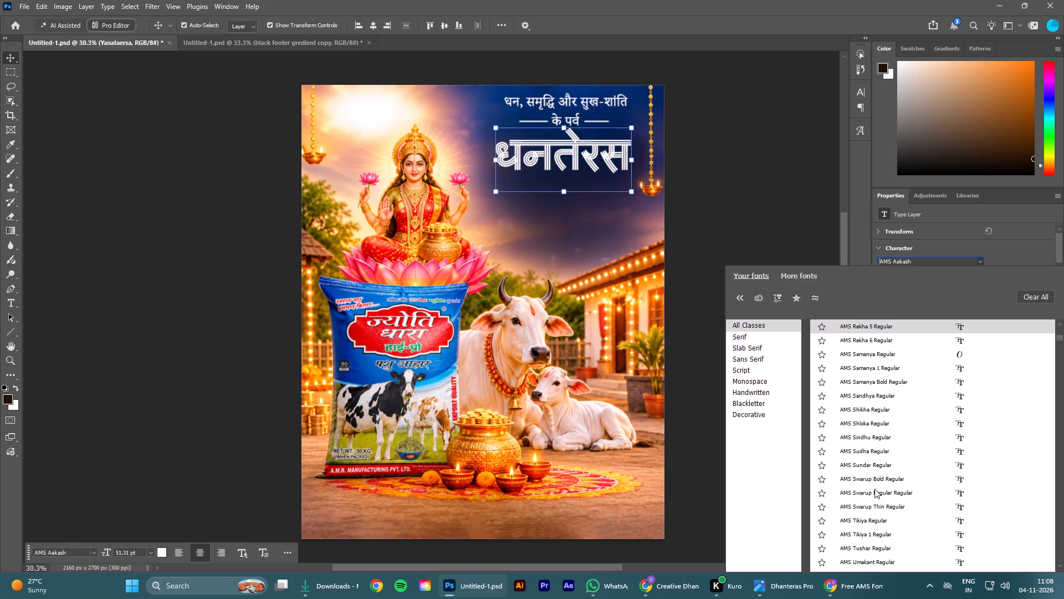
key("Up")
key("Up")
key("Up")
key("Up")
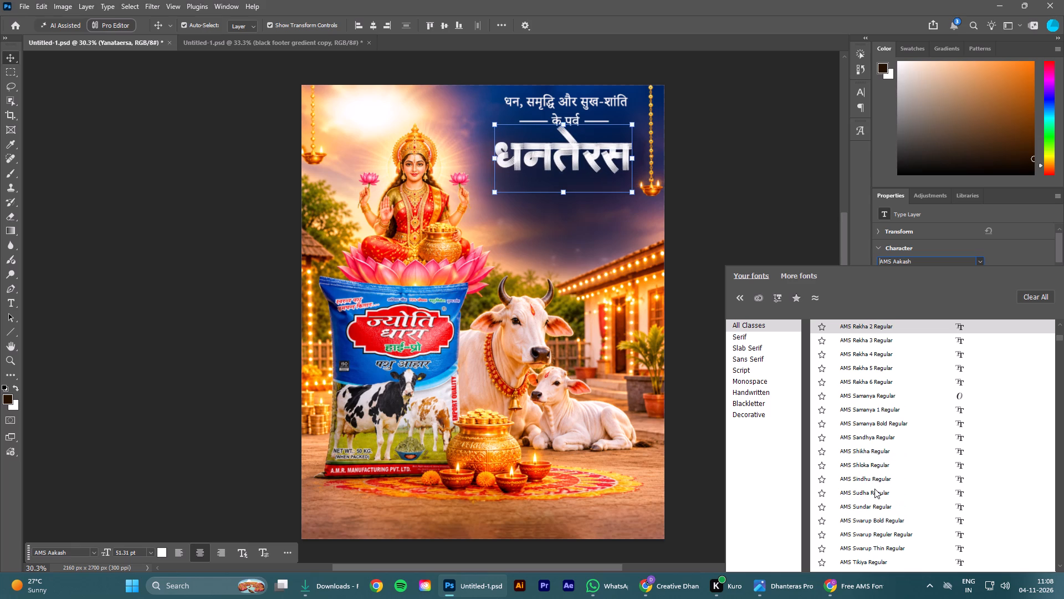
key("Up")
key("Up")
key("Up")
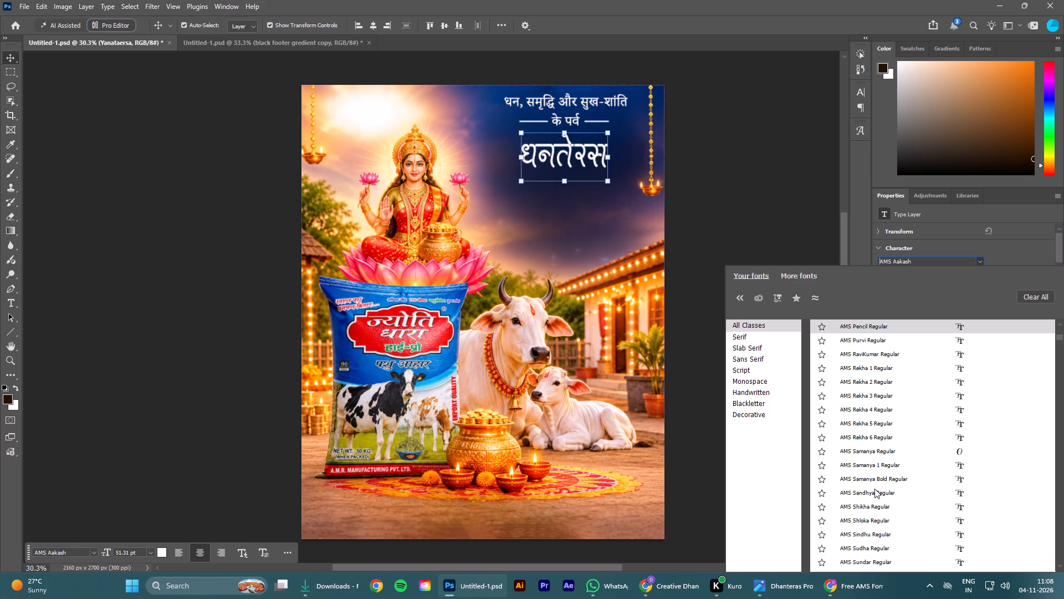
key("Up")
key("Up")
key("Up")
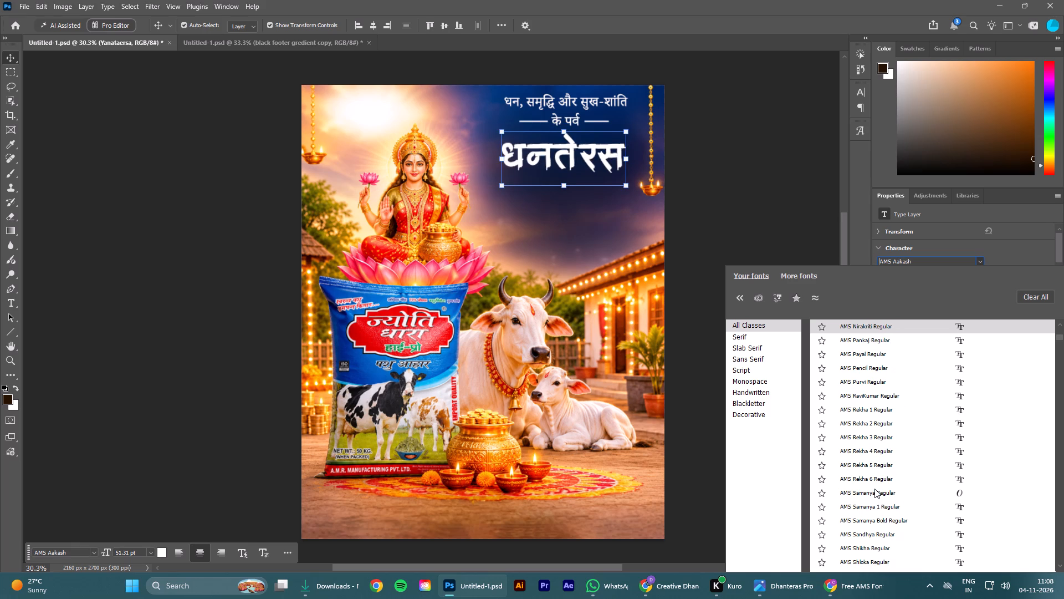
key("Up")
key("Up")
key("Up")
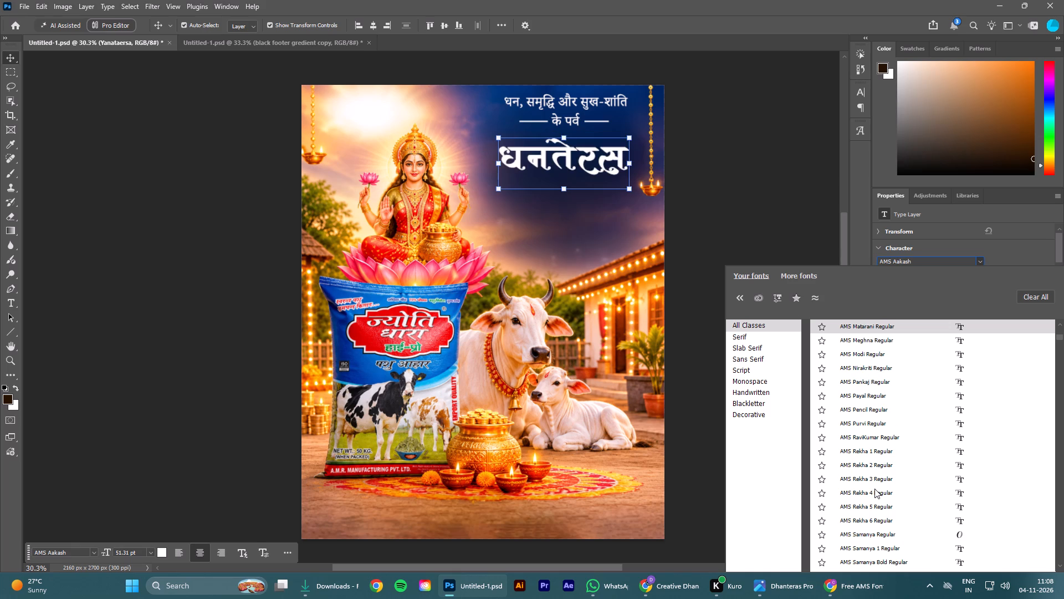
key("Up")
key("Up")
key("Up")
key("Up")
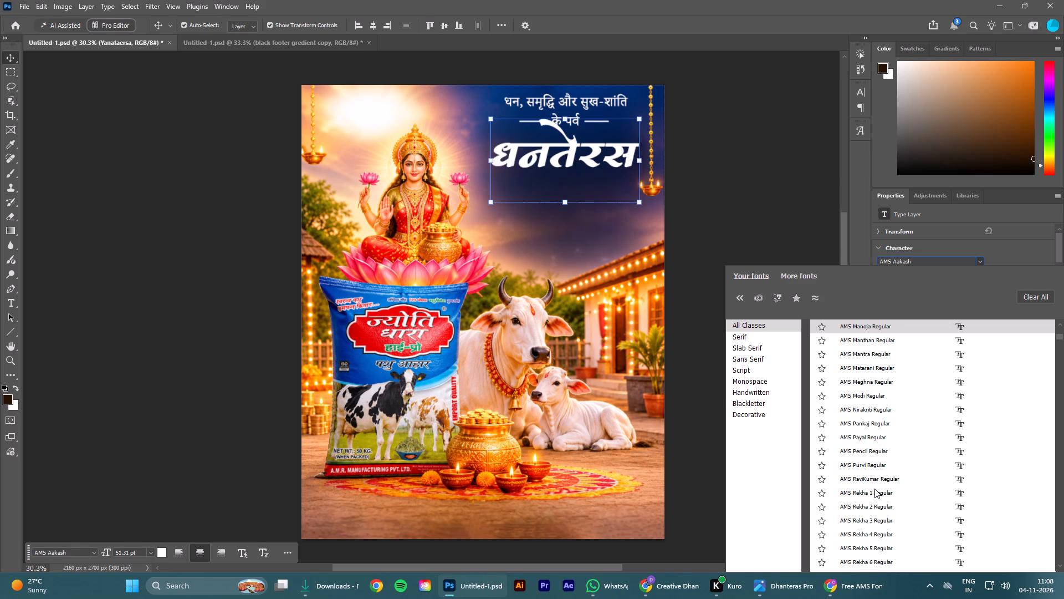
key("Down")
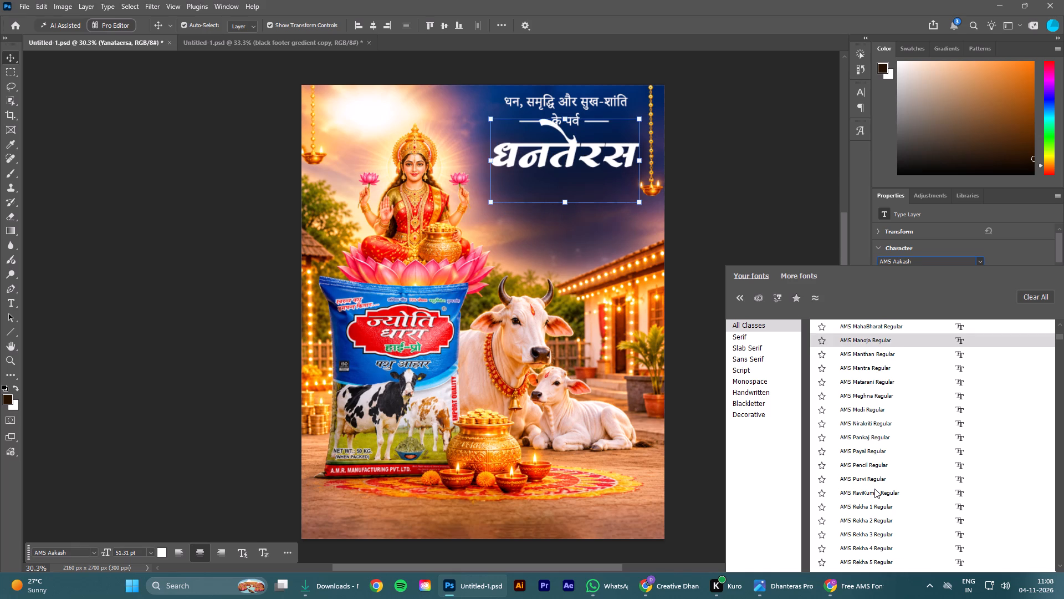
key("Up")
key("Up")
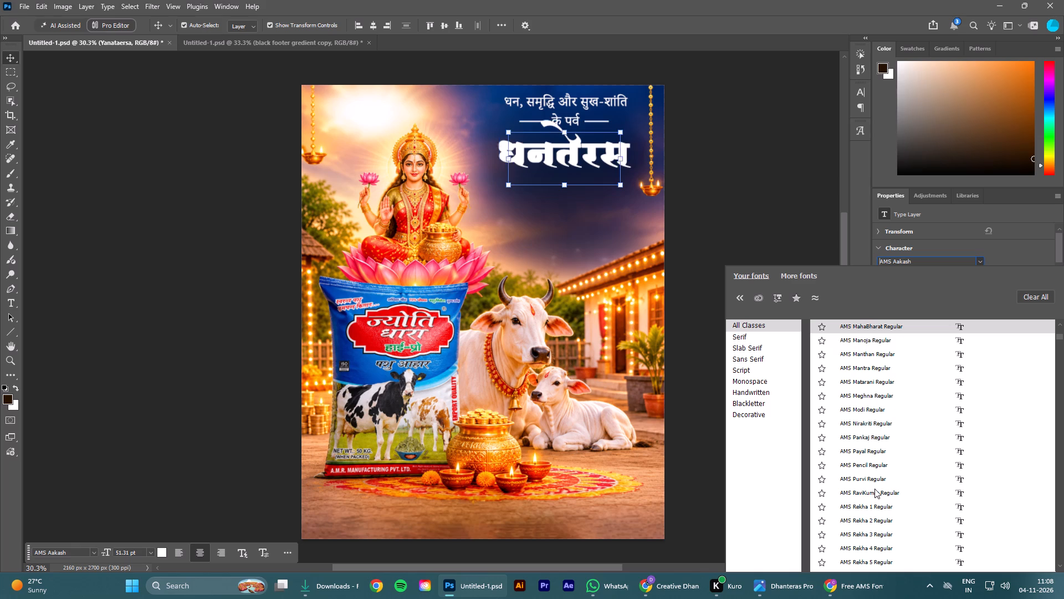
key("Up")
key("Up")
key("Up")
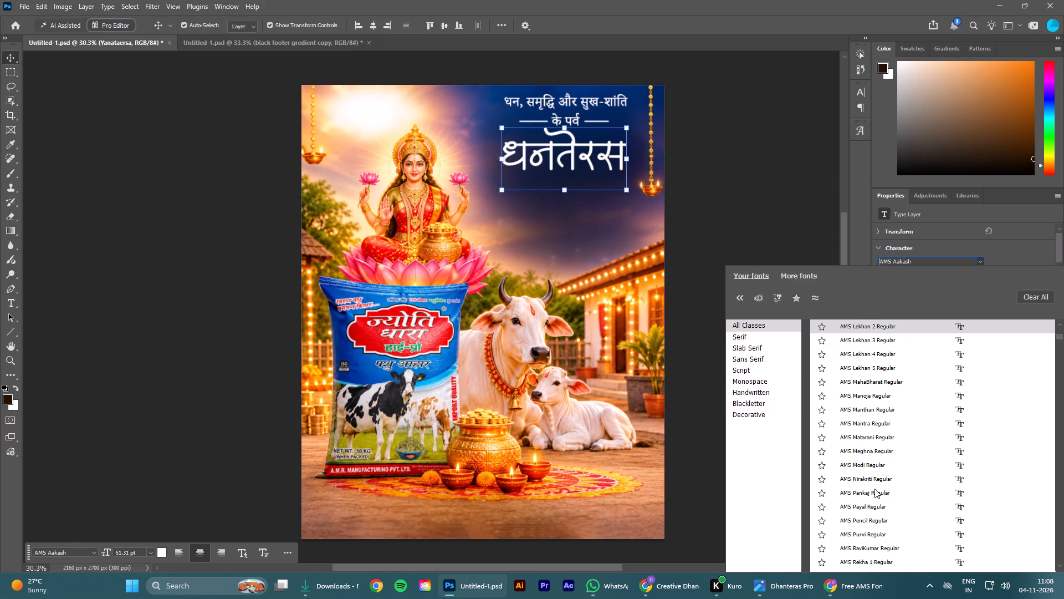
key("Up")
key("Up")
key("Up")
key("Up")
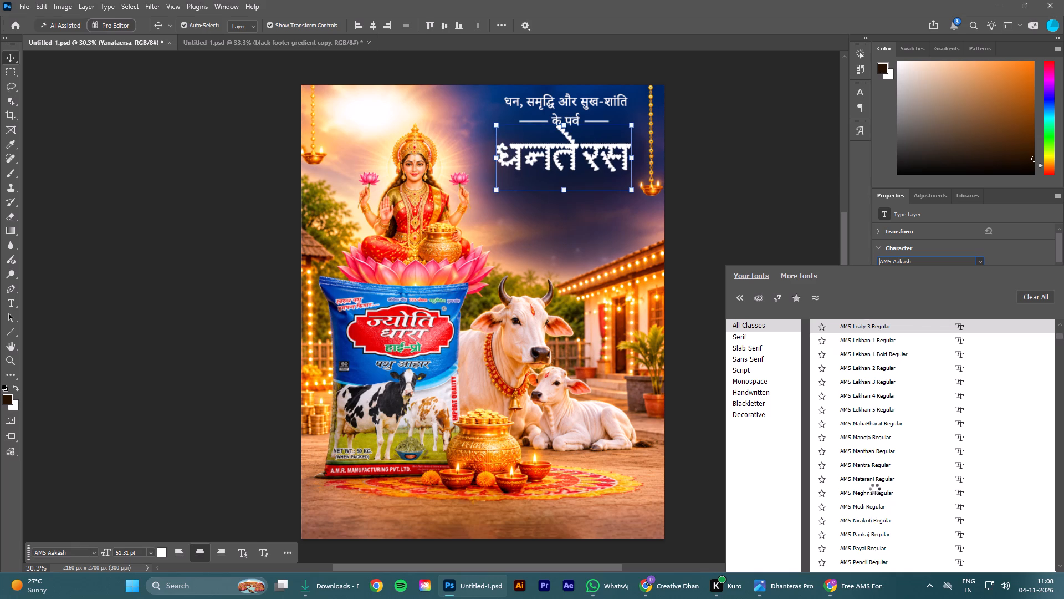
key("Up")
key("Up")
key("Up")
key("Up")
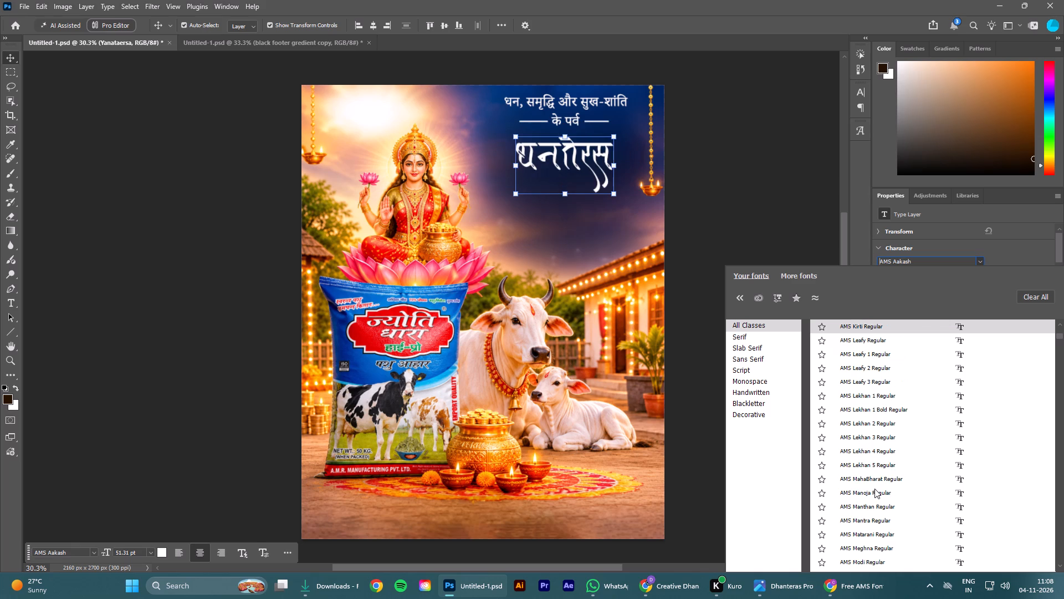
key("Up")
key("Up")
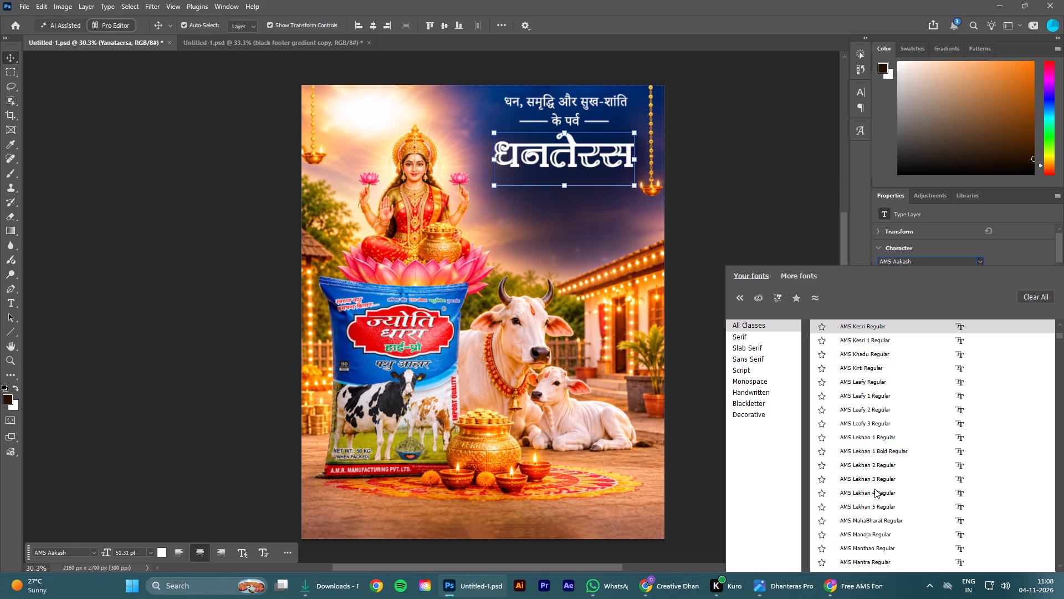
key("Up")
key("Up")
key("Up")
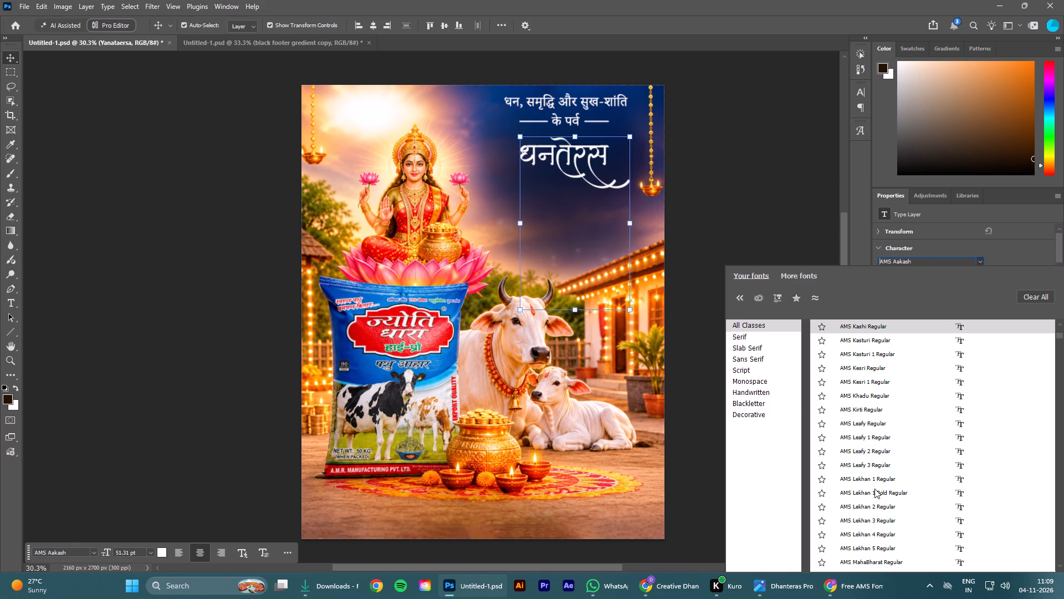
key("Up")
key("Up")
key("Up")
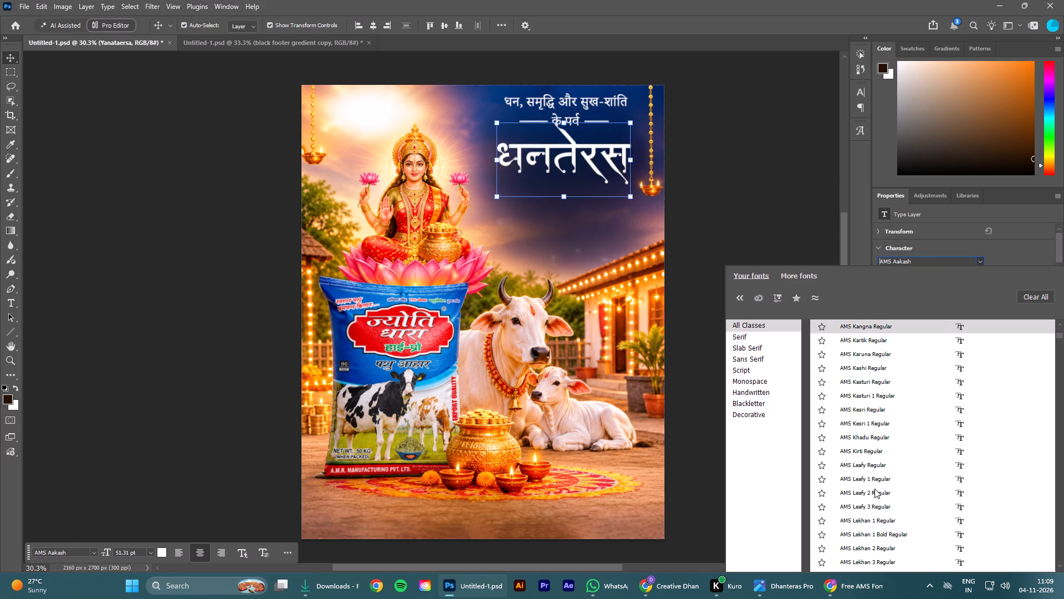
key("Up")
key("Up")
key("Up")
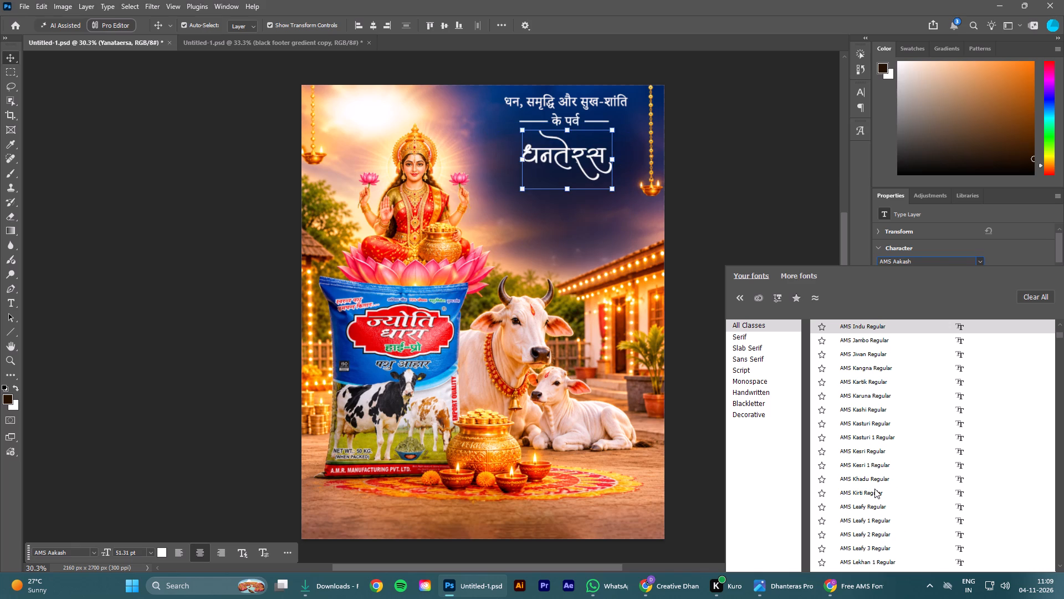
key("Up")
key("Down")
key("Up")
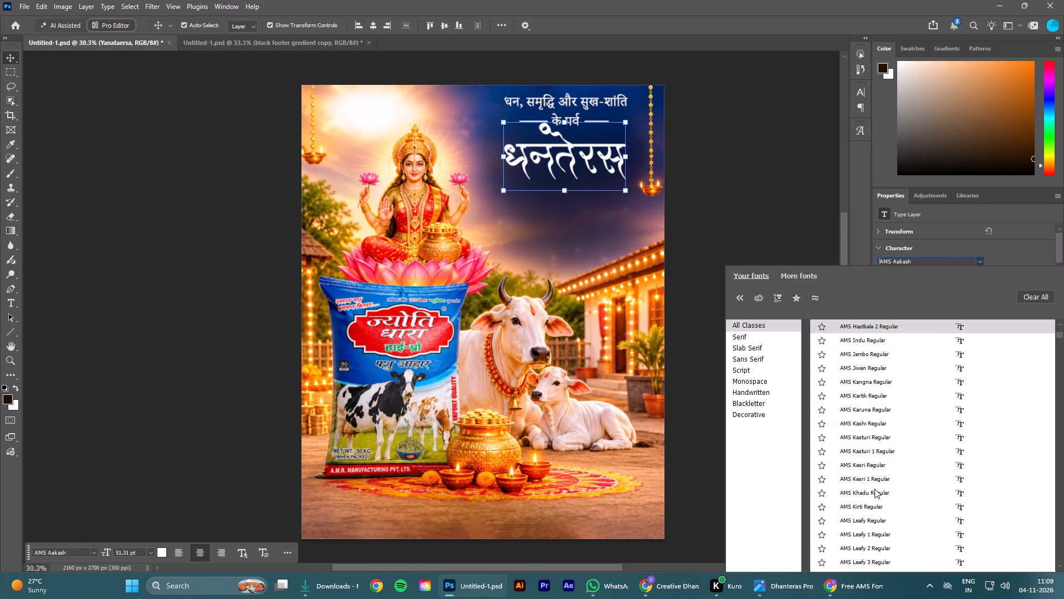
key("Up")
key("Up")
key("Up")
key("Up")
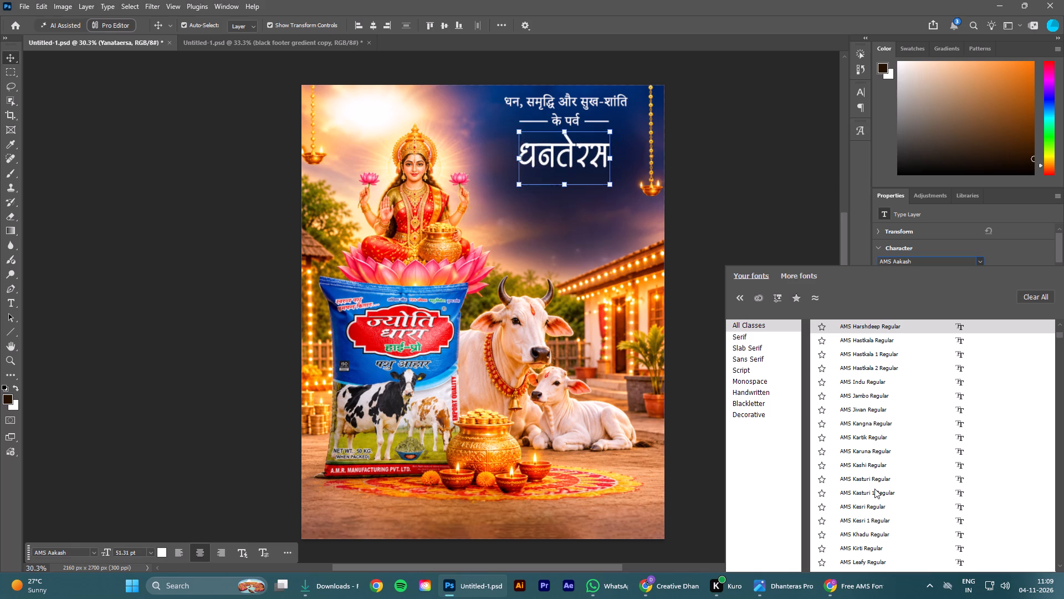
key("Up")
key("Up")
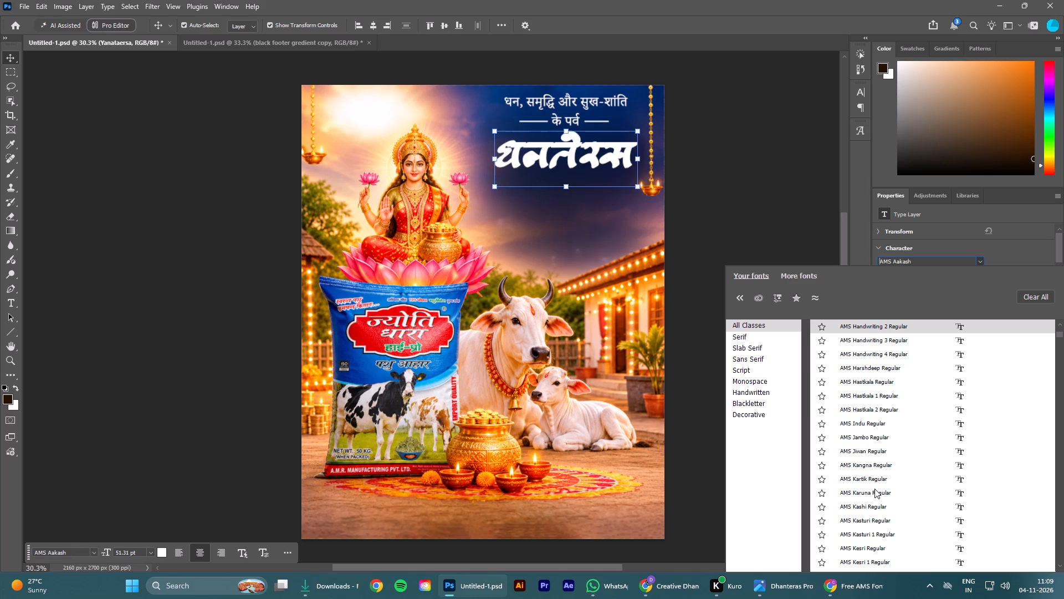
key("Up")
key("Up")
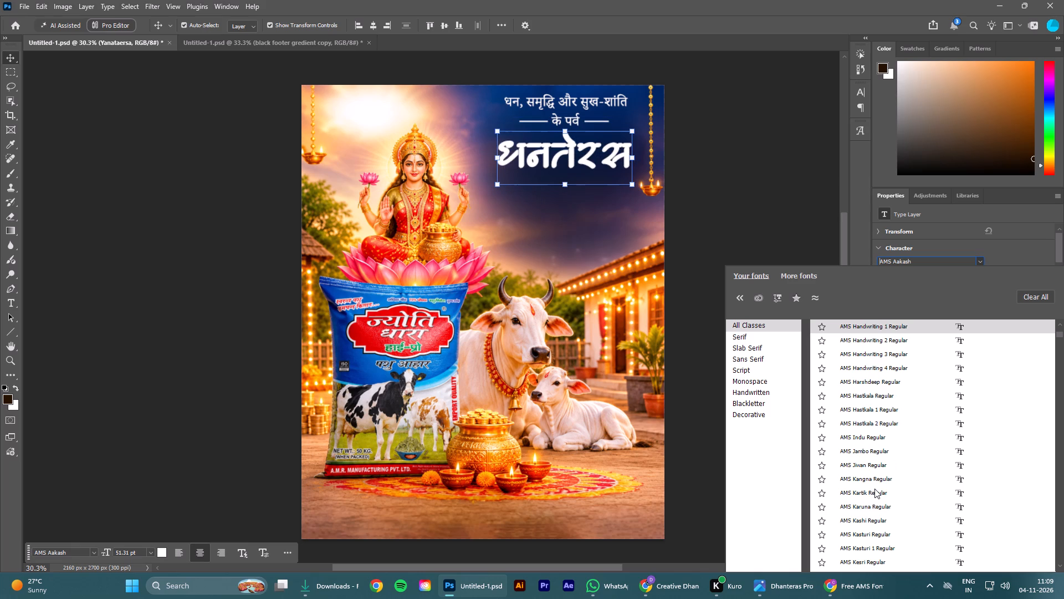
key("Up")
key("Up")
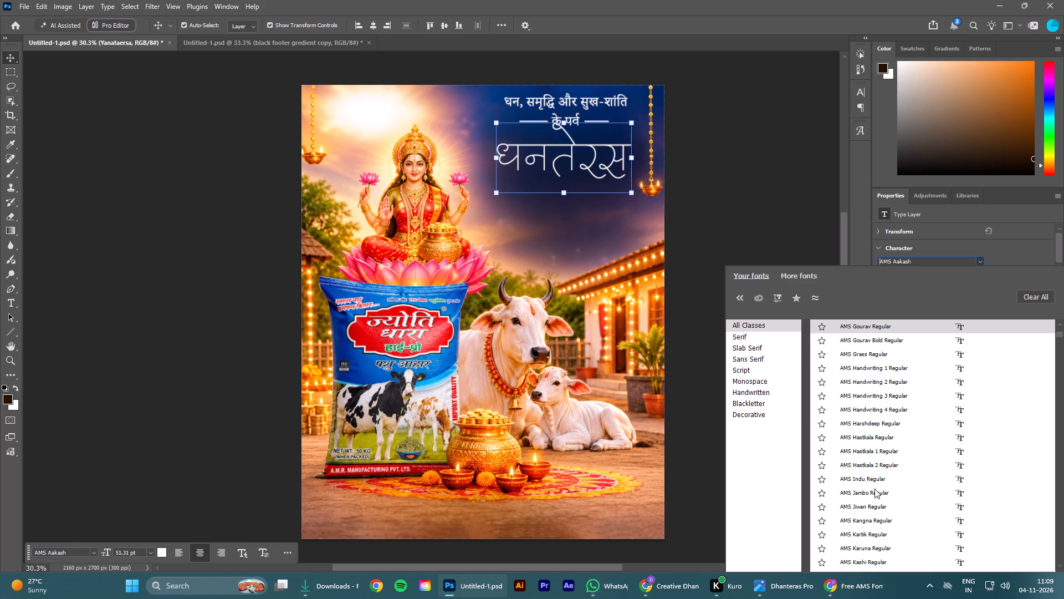
key("Up")
key("Up")
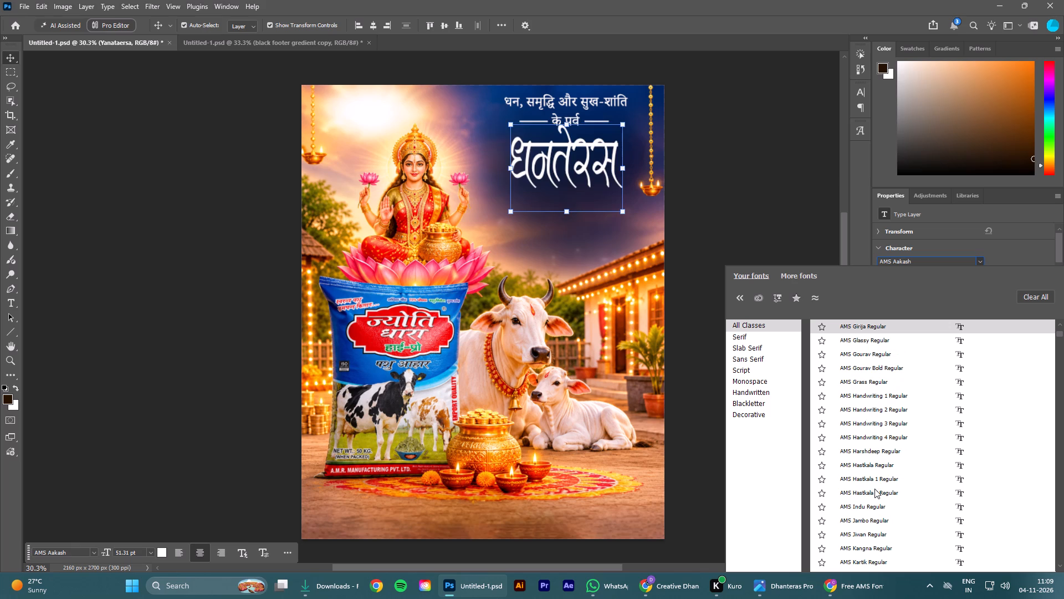
Set the धनतेरस heading's font to AMS Ganesha Regular and close the Glyphs panel.
key("Up")
key("Up")
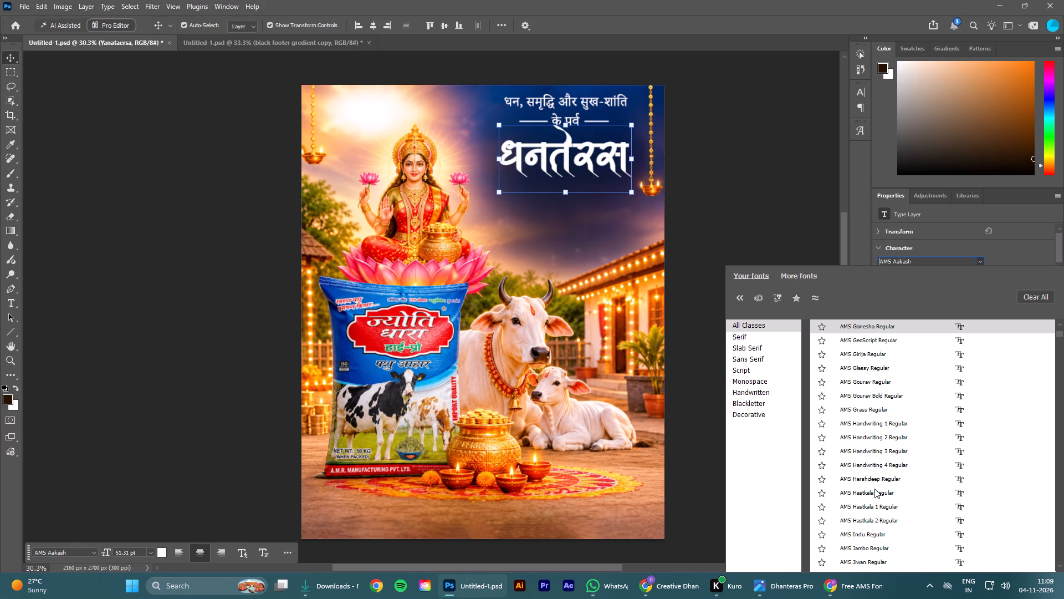
left_click(899, 327)
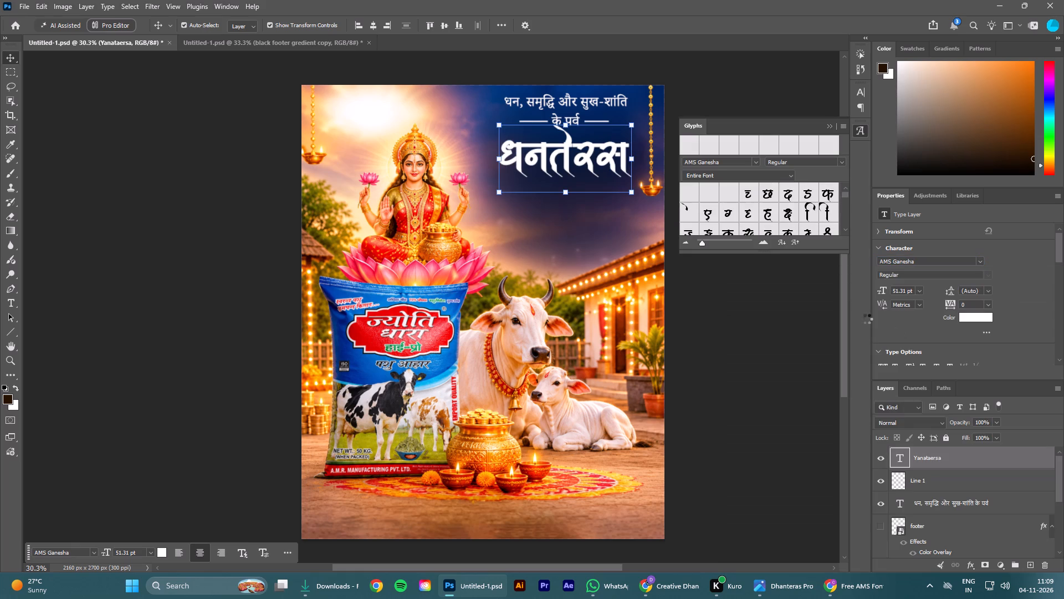
left_click(827, 124)
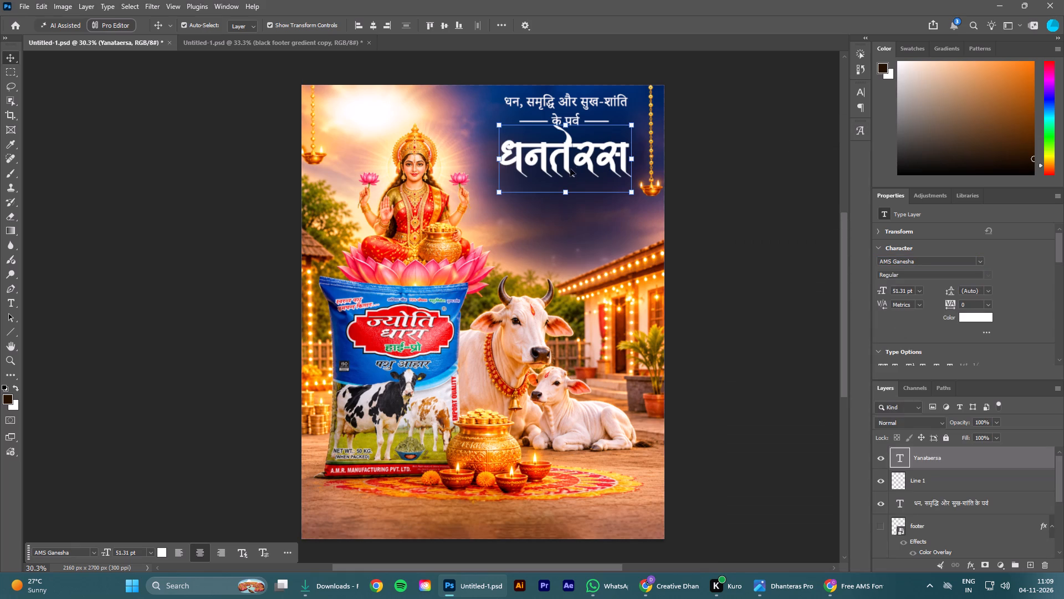
Move the धनतेरस heading slightly down, leaving a clear gap beneath the के पर्व line.
left_click_drag(566, 163, 566, 170)
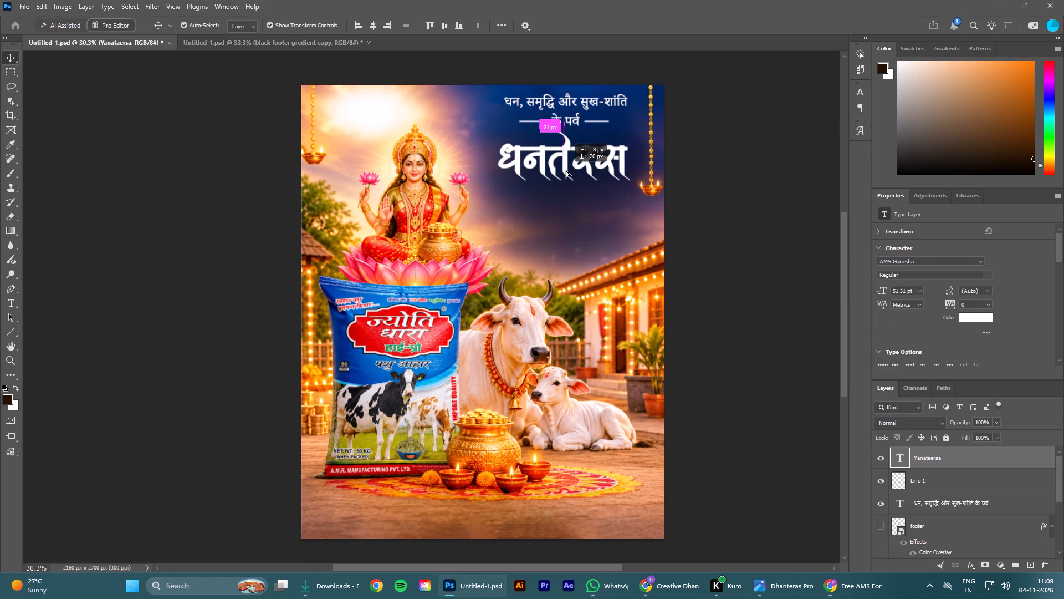
left_click_drag(566, 170, 567, 165)
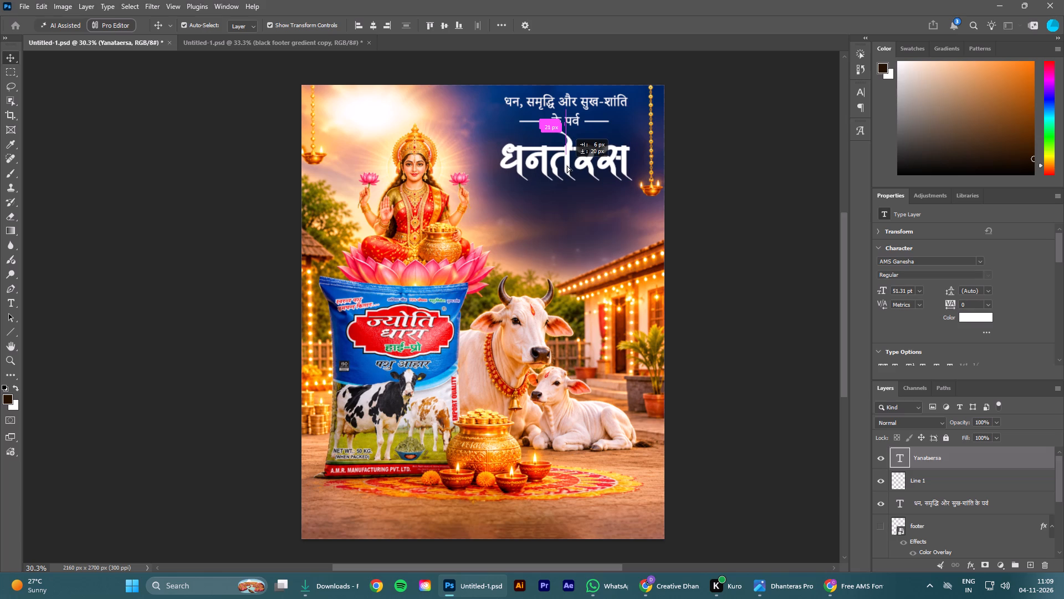
left_click_drag(567, 165, 560, 171)
left_click(770, 215)
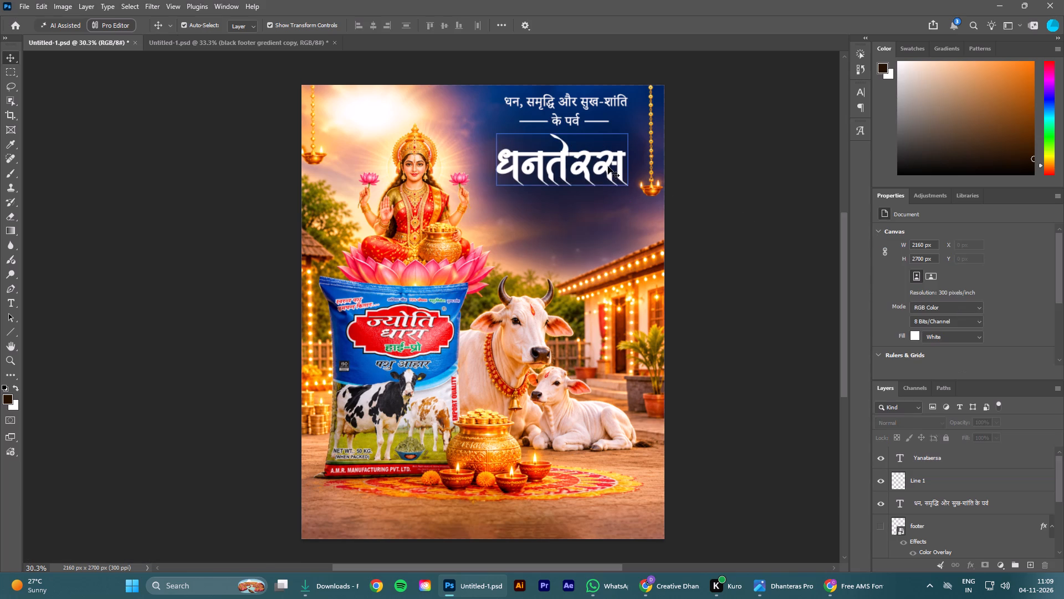
Recolour the धनतेरस heading pale cream, #fff1ce, starting from a colour sampled from the bright sky glow.
left_click(608, 166)
left_click(968, 320)
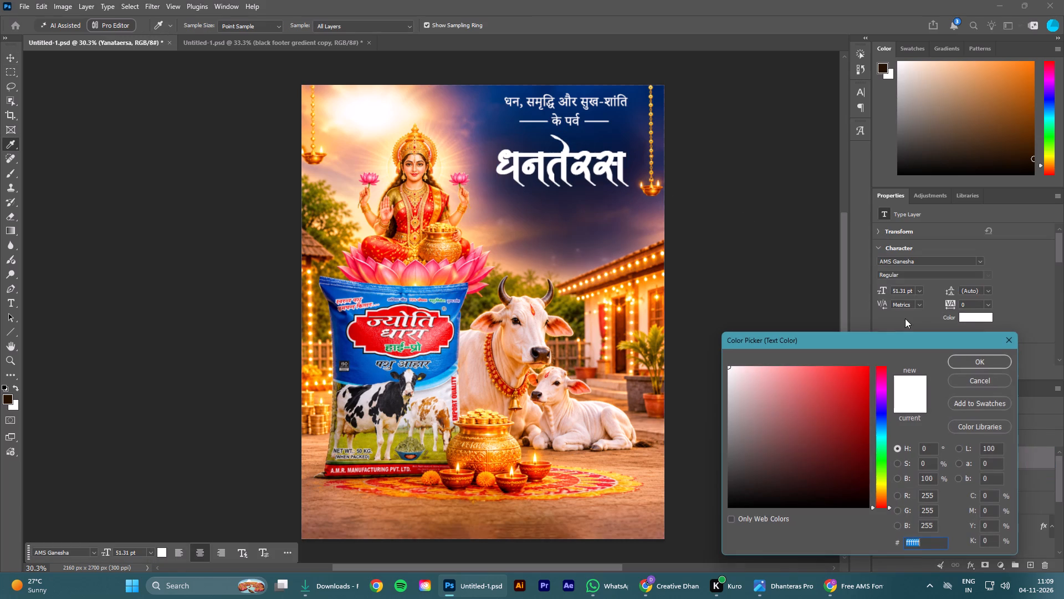
left_click(387, 111)
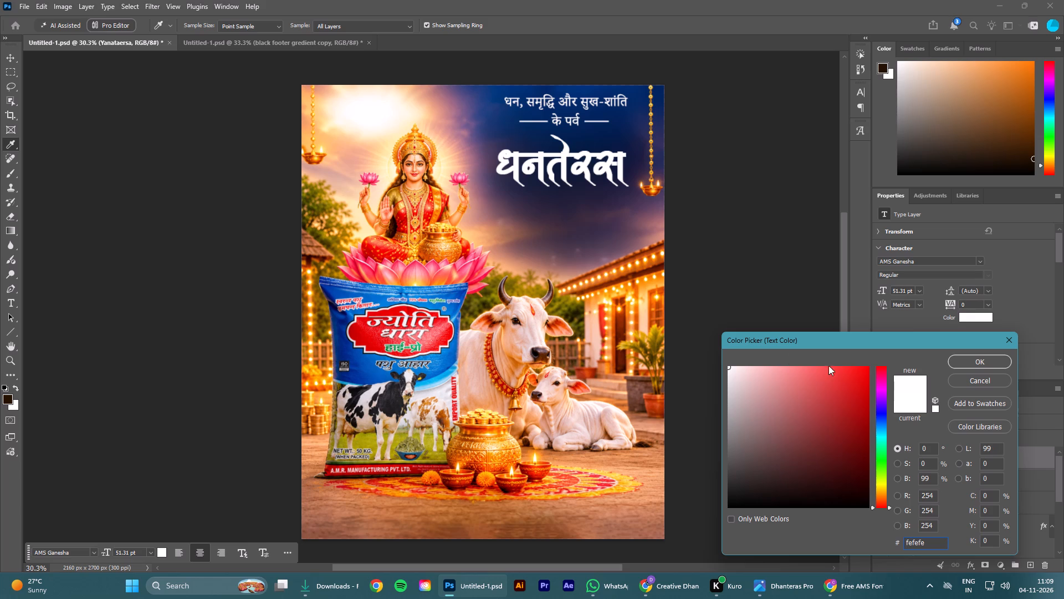
left_click(979, 368)
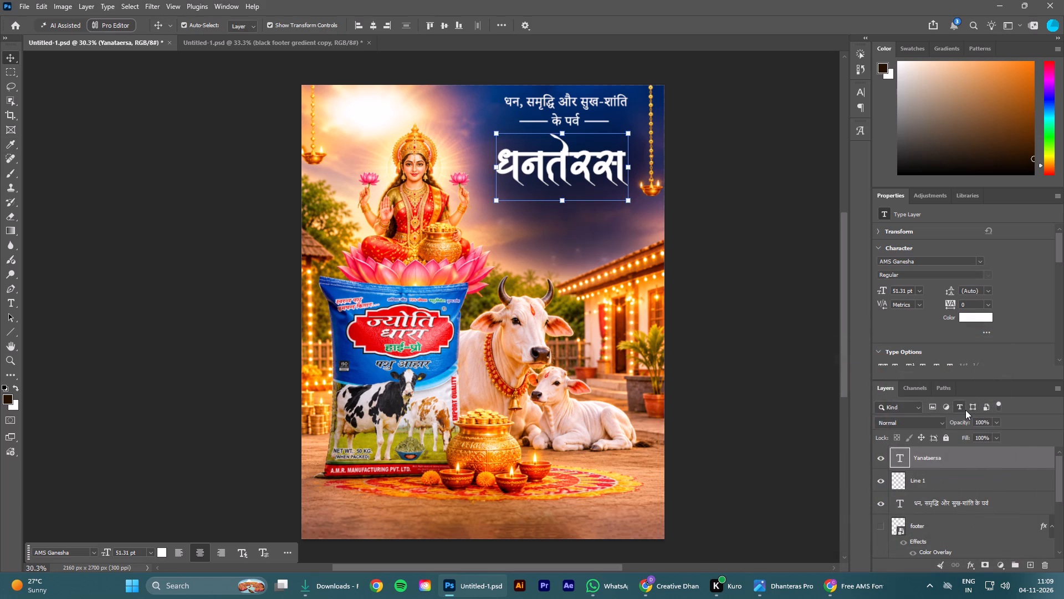
left_click(970, 314)
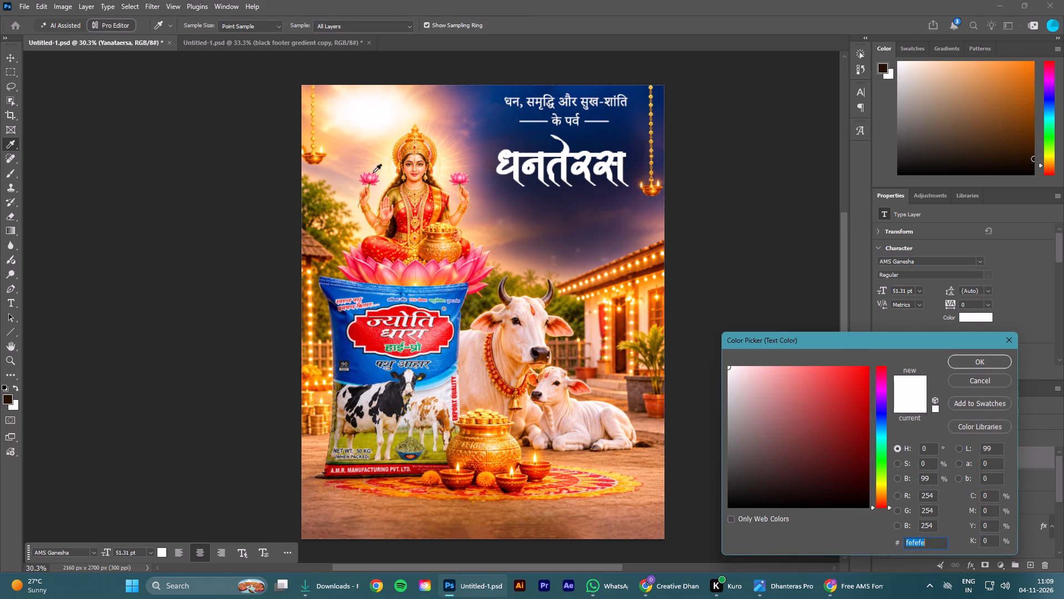
left_click(369, 110)
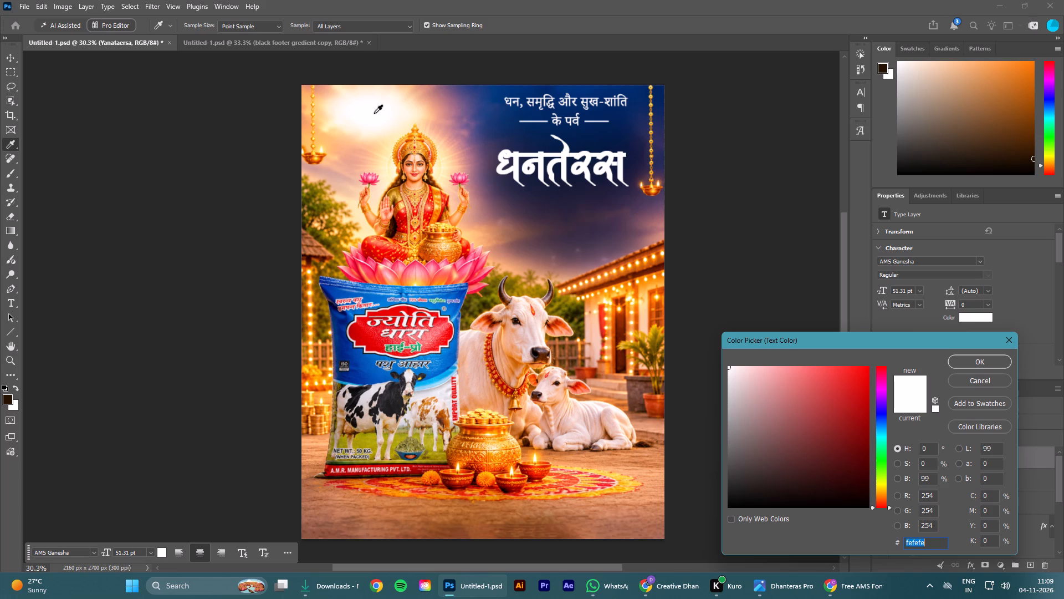
left_click(377, 117)
left_click(377, 125)
left_click(391, 126)
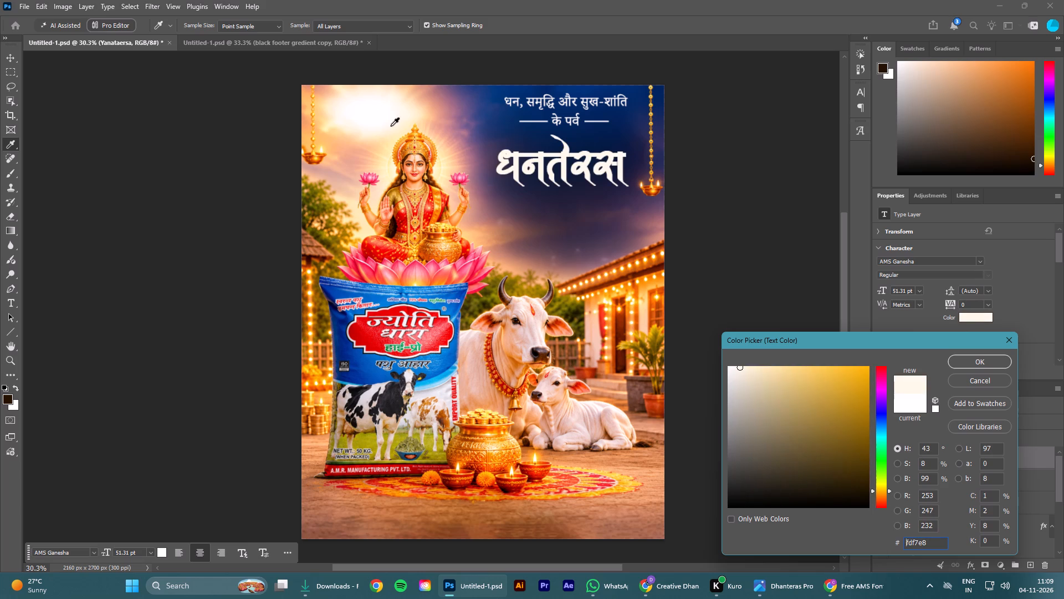
left_click_drag(758, 378, 755, 358)
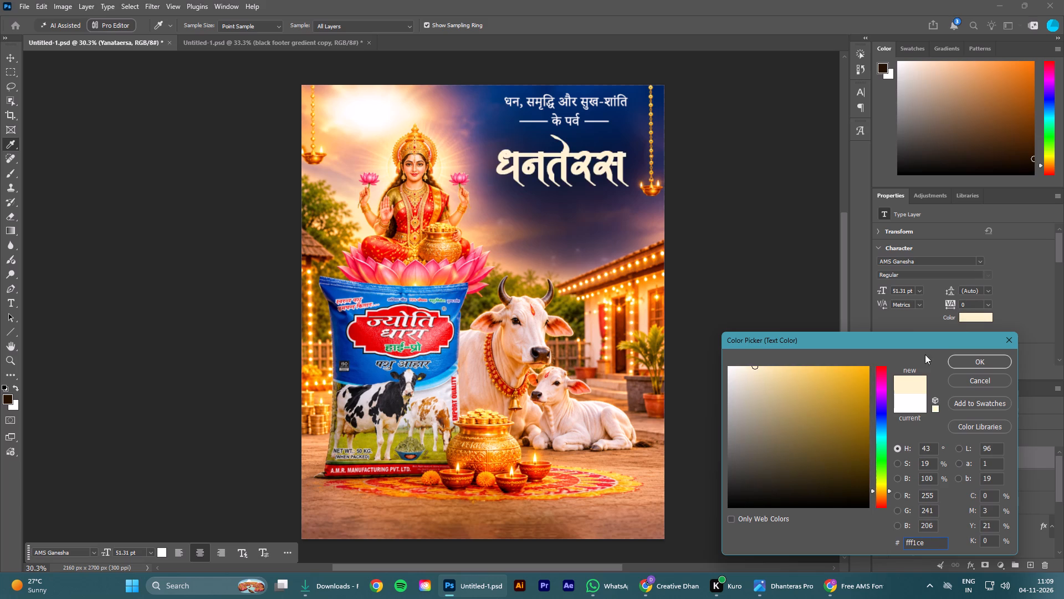
left_click(971, 363)
left_click(728, 206)
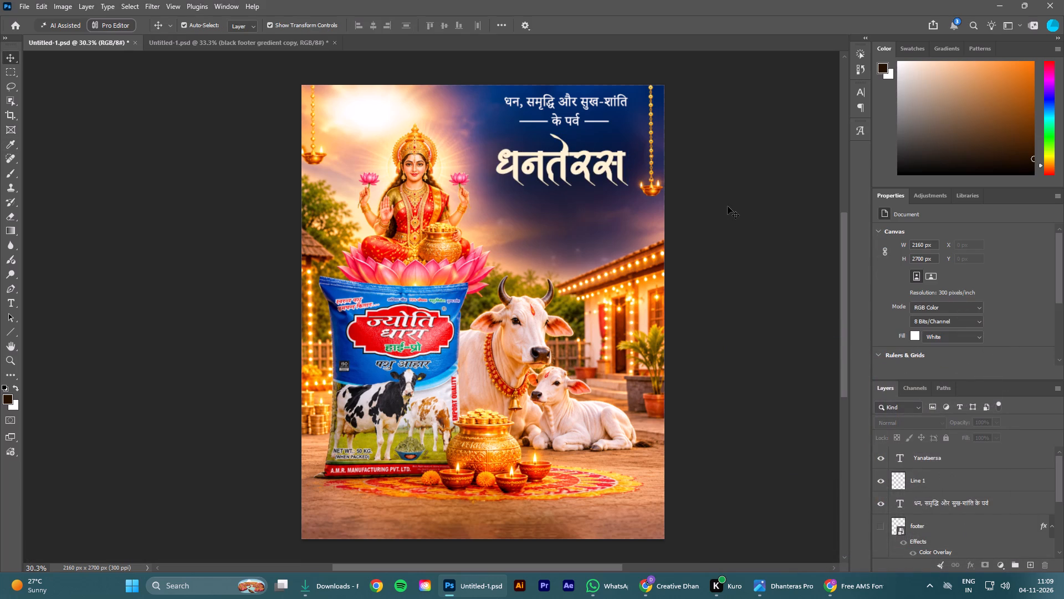
Scale the two-line intro text and its Line 1 dashes together to about 87.88% and centre them above the धनतेरस heading.
left_click(559, 104)
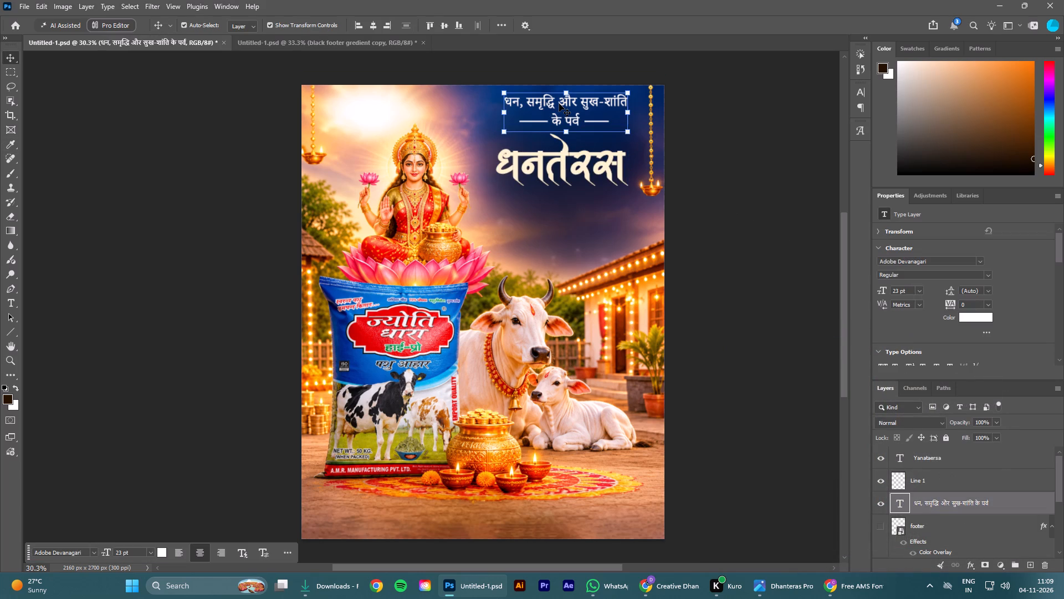
left_click(937, 485, "ctrl")
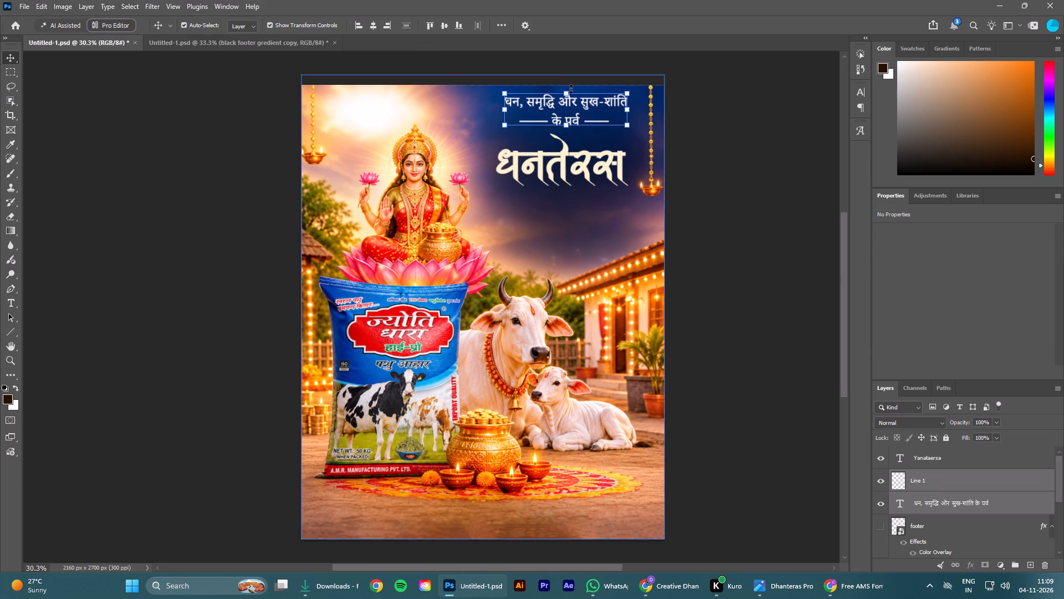
left_click(568, 95)
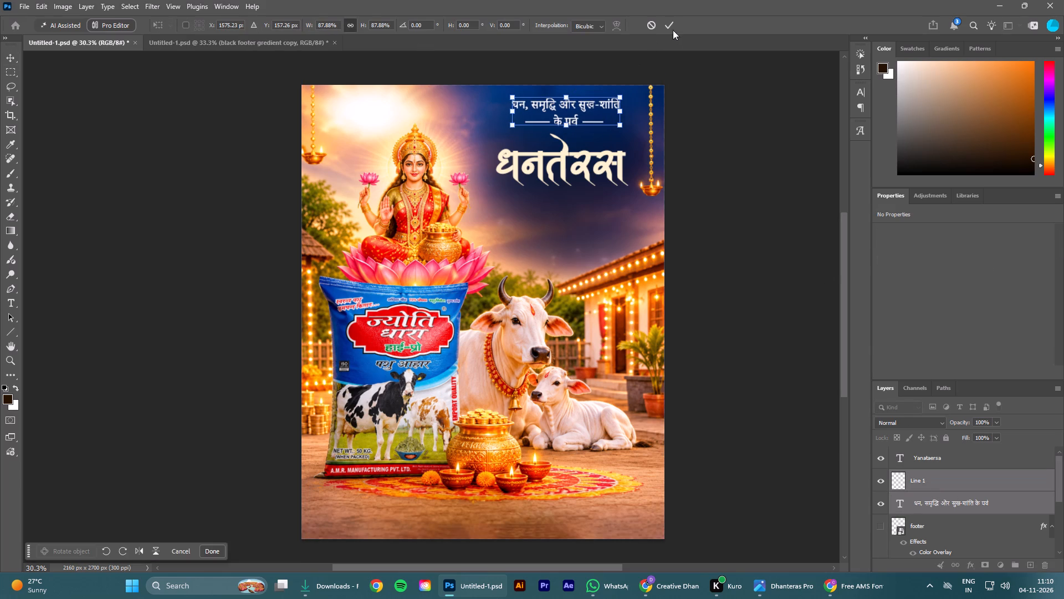
left_click(664, 23)
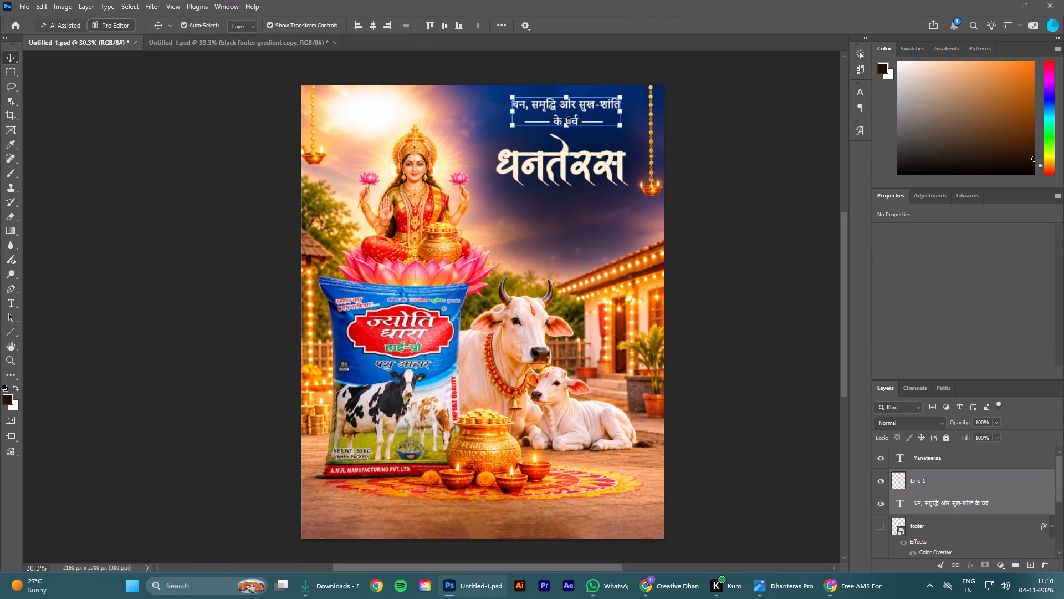
left_click_drag(573, 112, 566, 113)
left_click(750, 142)
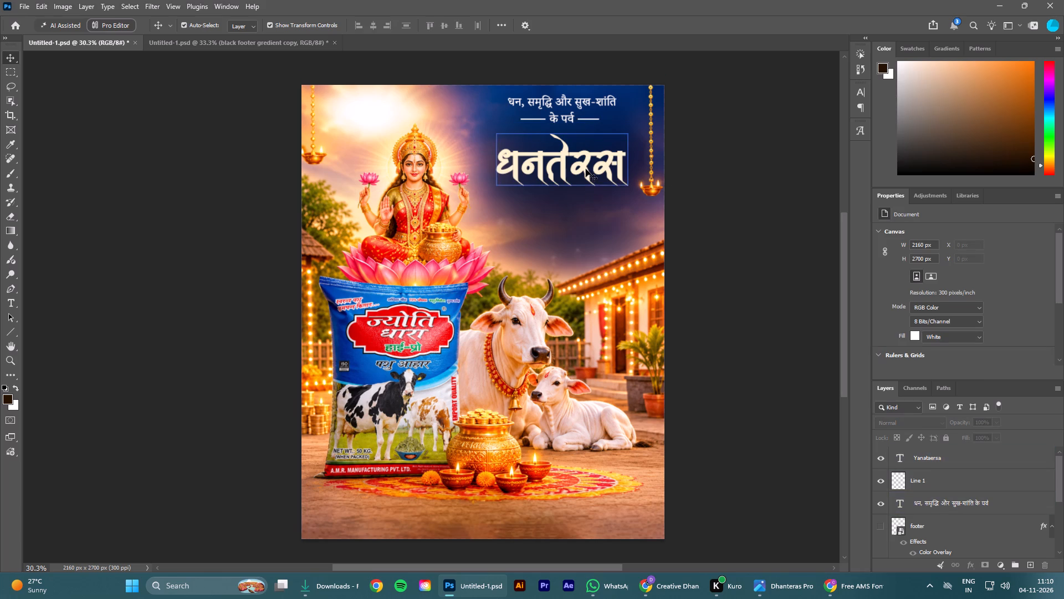
Move the धनतेरस heading up closer to the के पर्व line and nudge it slightly left.
left_click(586, 167)
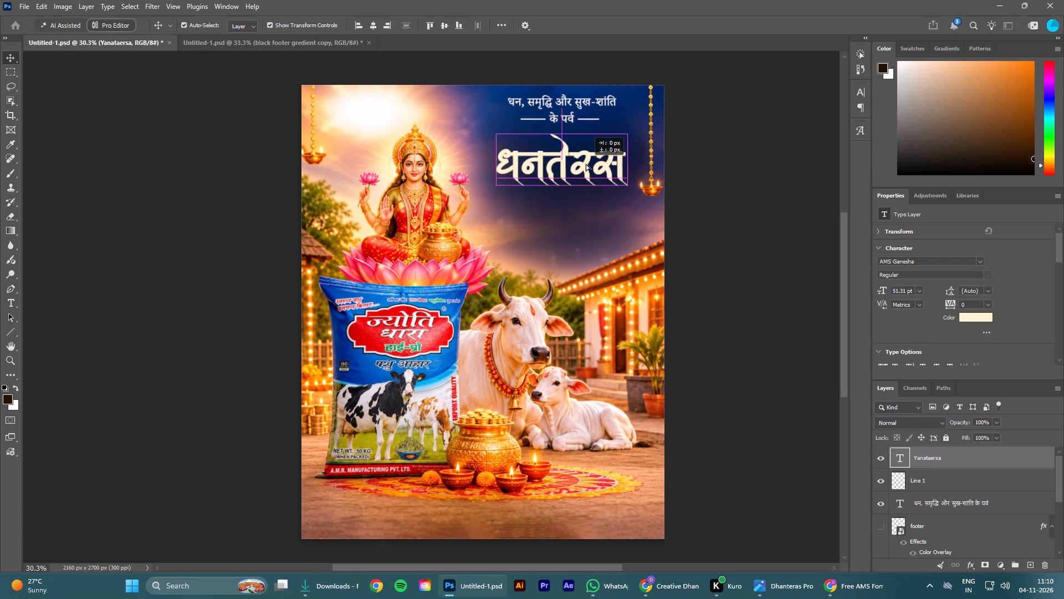
left_click(694, 145)
left_click_drag(585, 166, 586, 160)
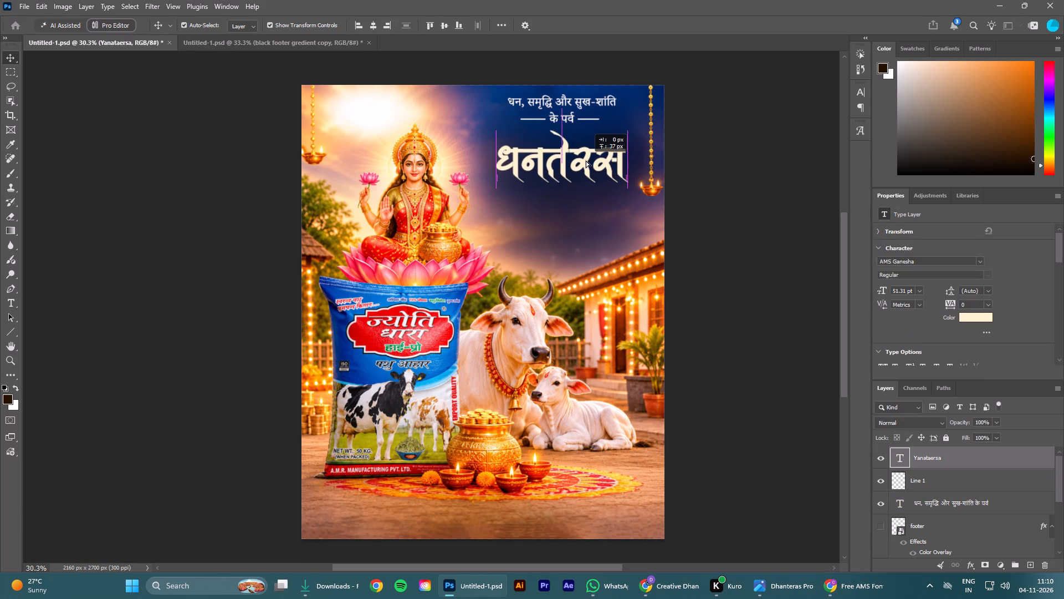
left_click_drag(586, 160, 587, 159)
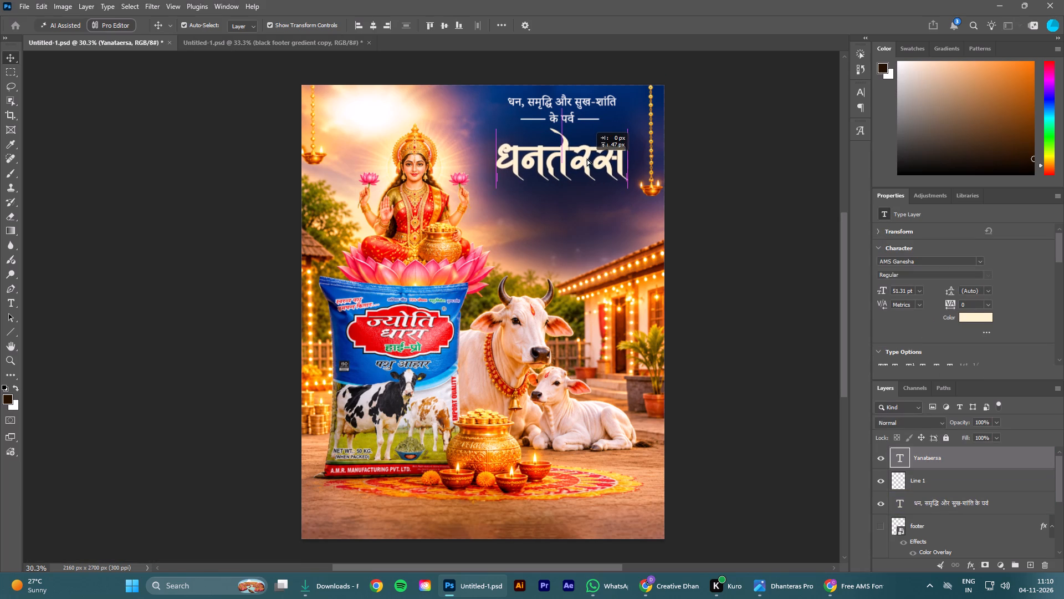
left_click_drag(587, 159, 582, 158)
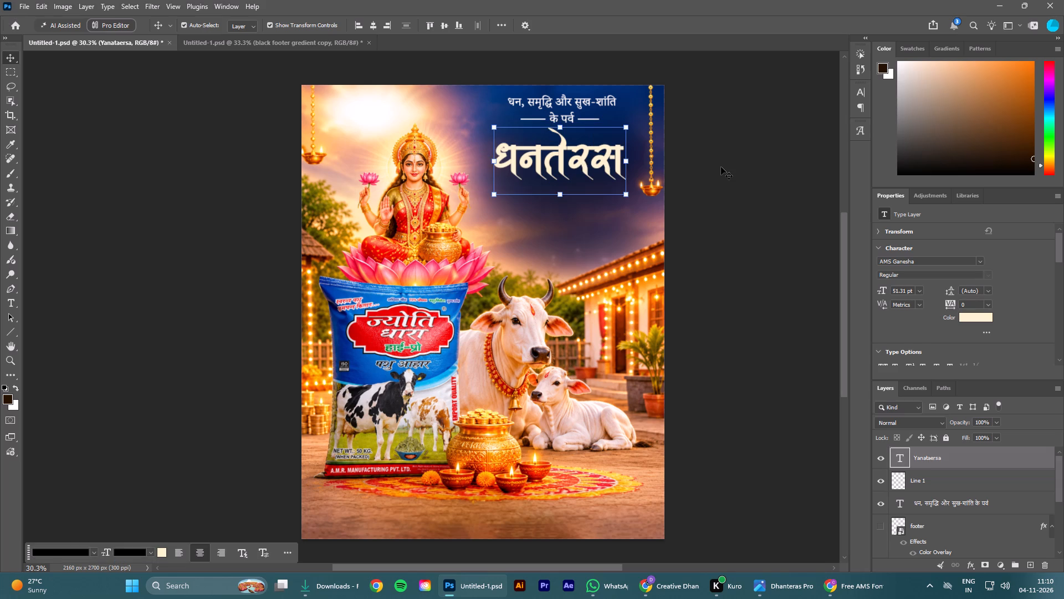
left_click(721, 167)
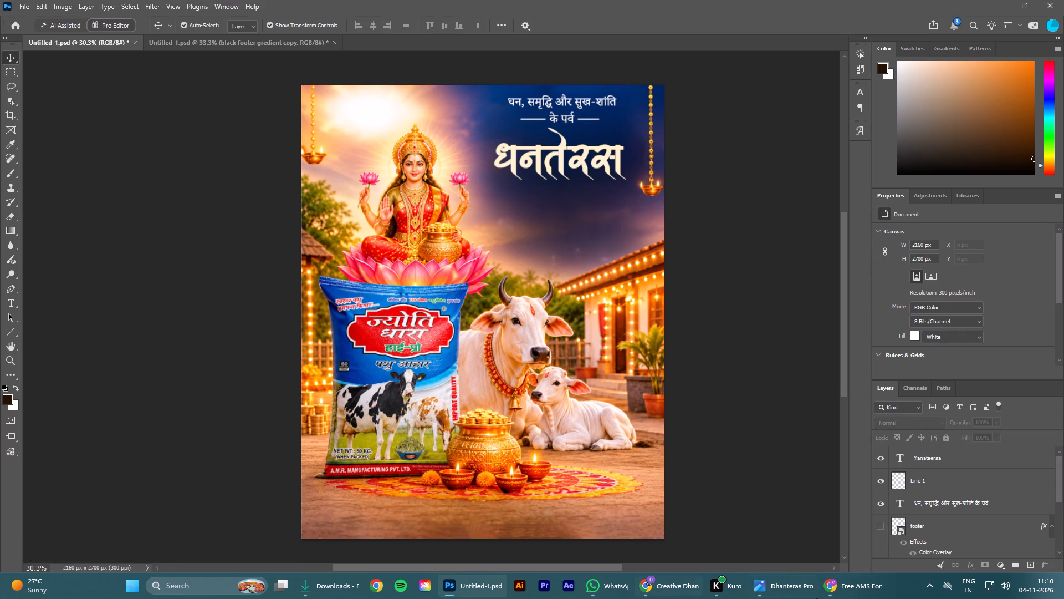
Switch to the reference poster in Photos and copy its greeting line की हार्दिक शुभकामनाएं।, then minimise the viewer.
left_click(797, 593)
left_click_drag(444, 144, 528, 149)
right_click(525, 144)
left_click(554, 151)
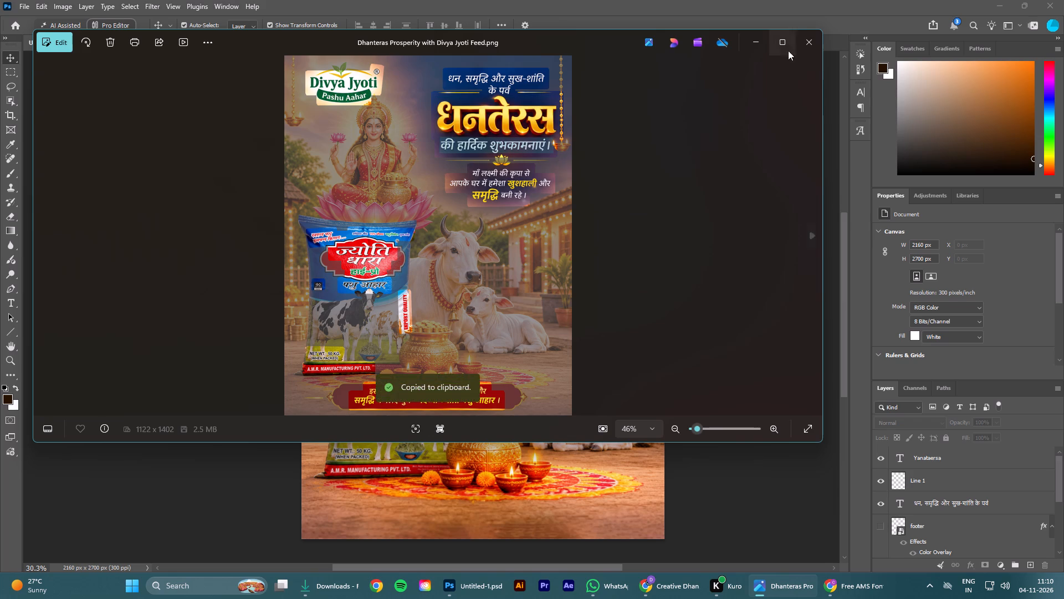
left_click(761, 44)
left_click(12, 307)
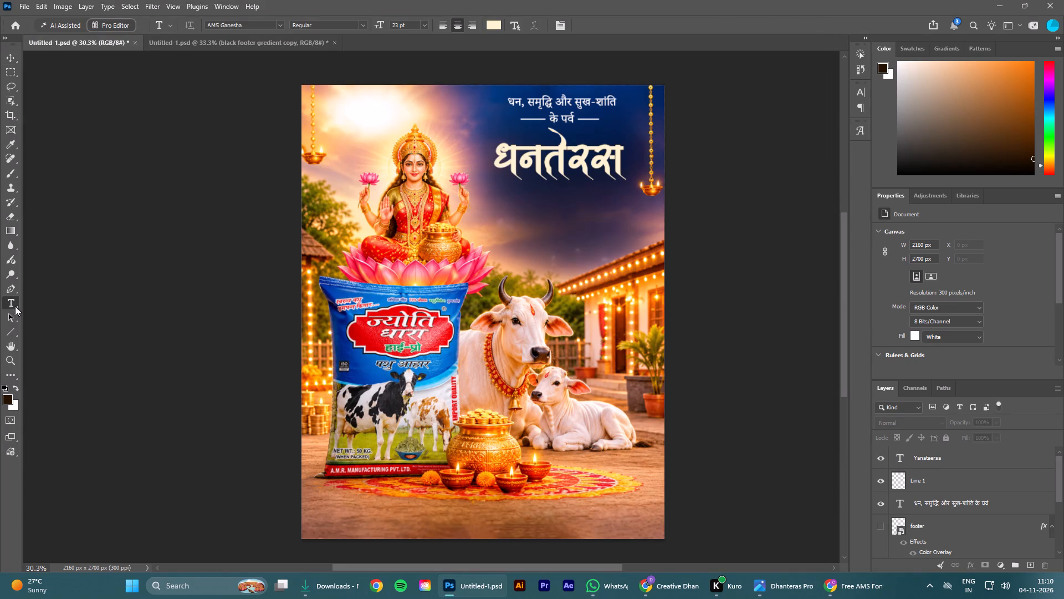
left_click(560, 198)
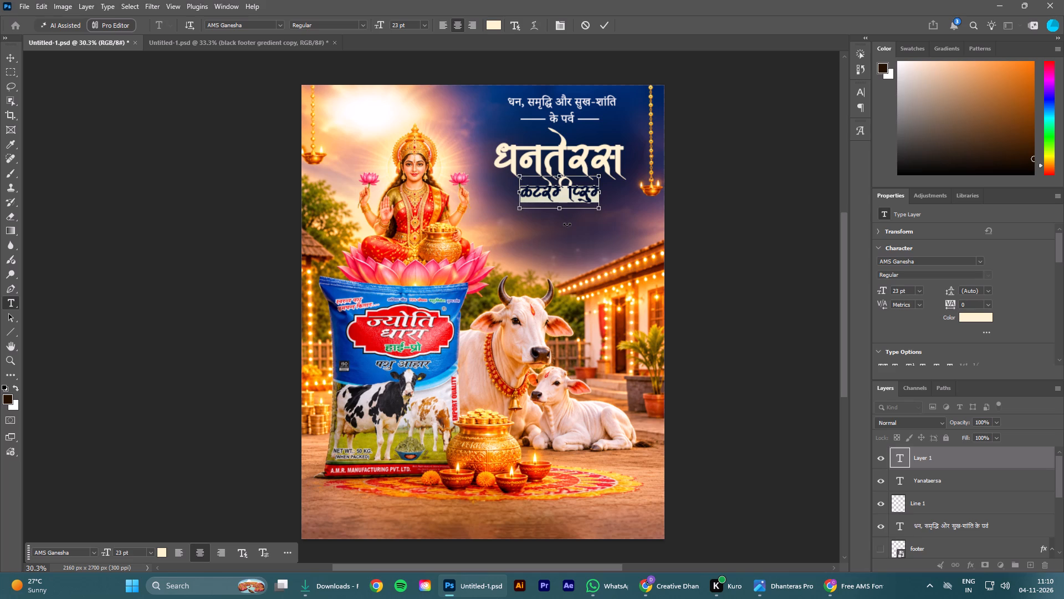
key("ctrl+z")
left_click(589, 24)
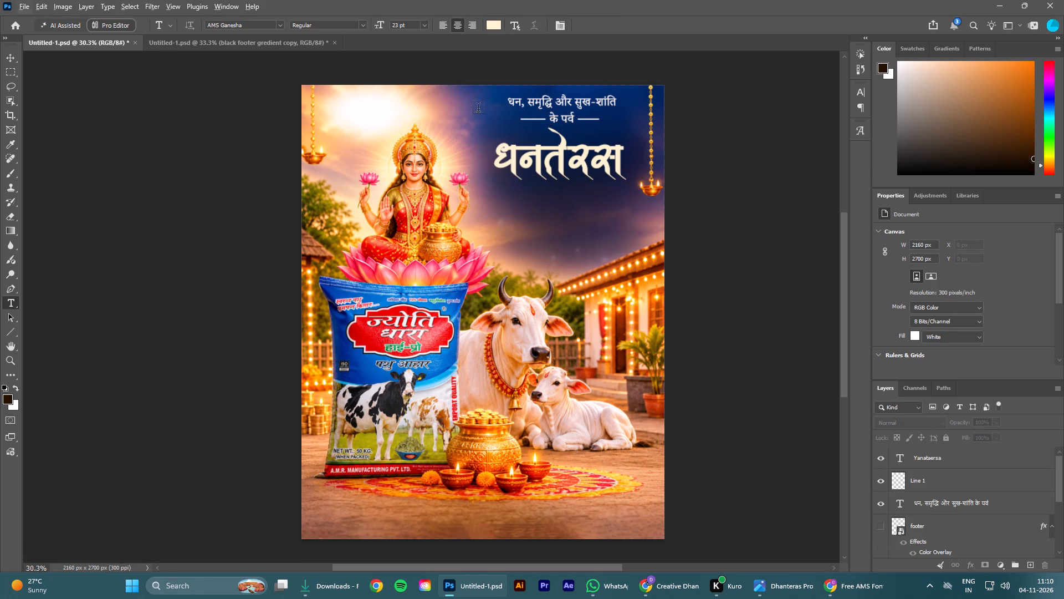
Duplicate the intro text below the धनतेरस heading and replace its wording with the copied की हार्दिक शुभकामनाएं।.
left_click(11, 58)
left_click_drag(567, 101, 565, 194, "alt")
double_click(564, 196)
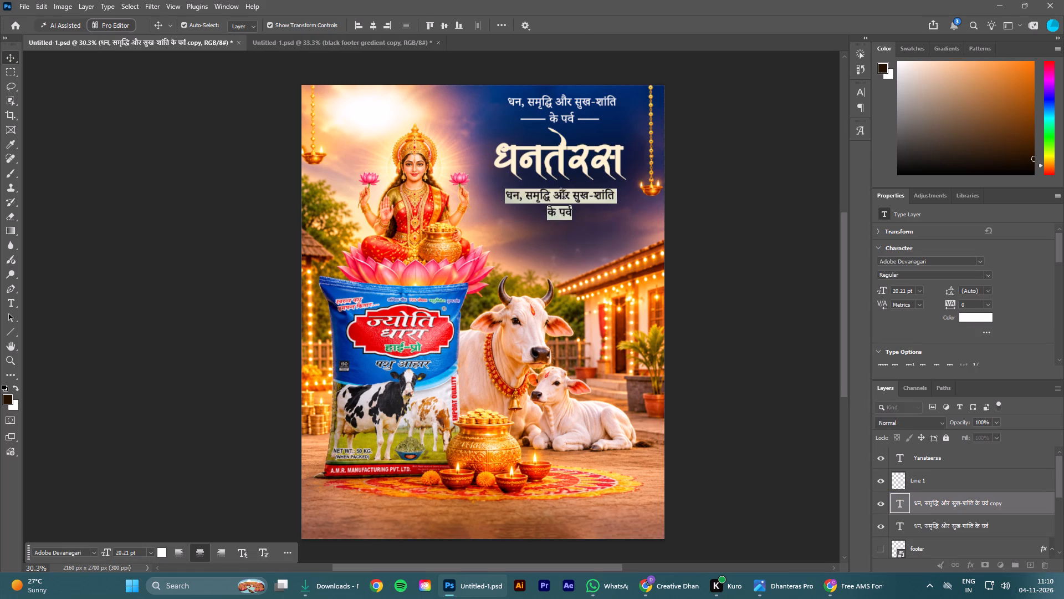
key("ctrl+v")
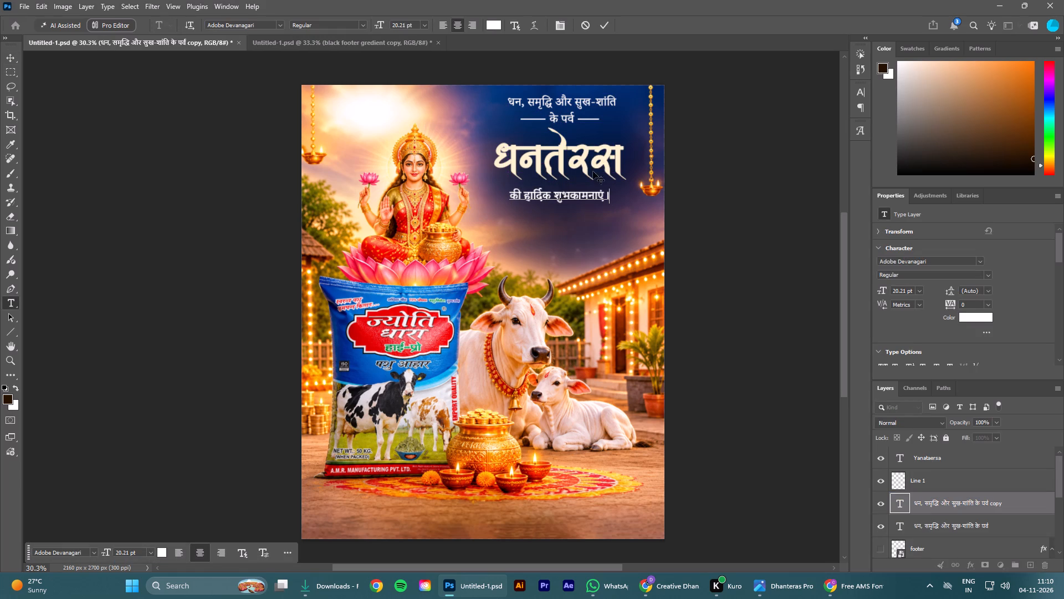
left_click(604, 27)
left_click(690, 104)
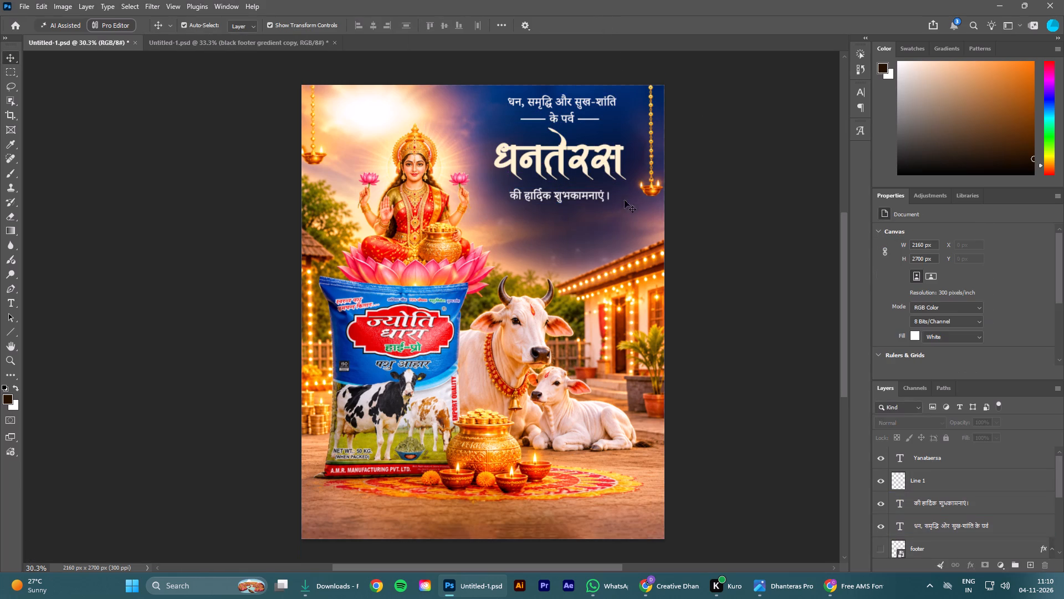
Set the की हार्दिक शुभकामनाएं। line to 23 pt and position it centrally just beneath the धनतेरस heading.
left_click(568, 197)
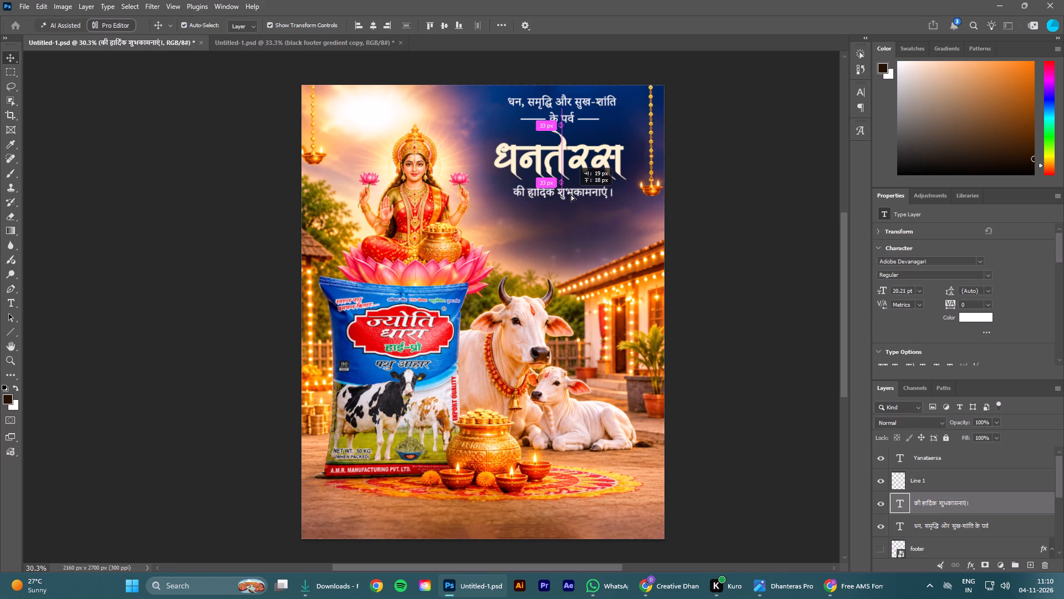
left_click(881, 291)
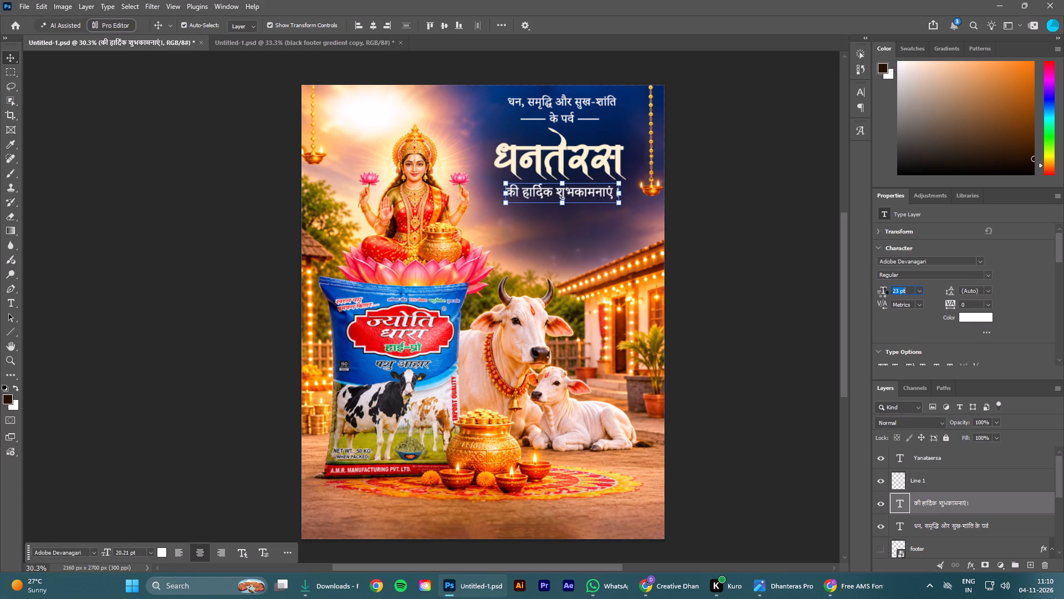
left_click(580, 195)
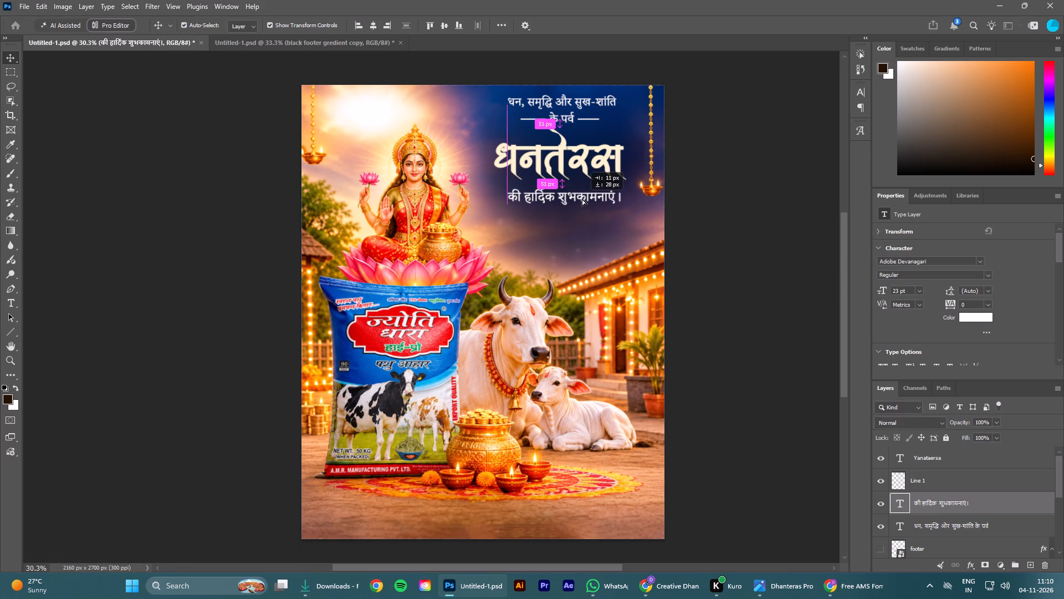
Make the की हार्दिक शुभकामनाएं। line bold and nudge it slightly up towards the धनतेरस heading.
left_click(984, 274)
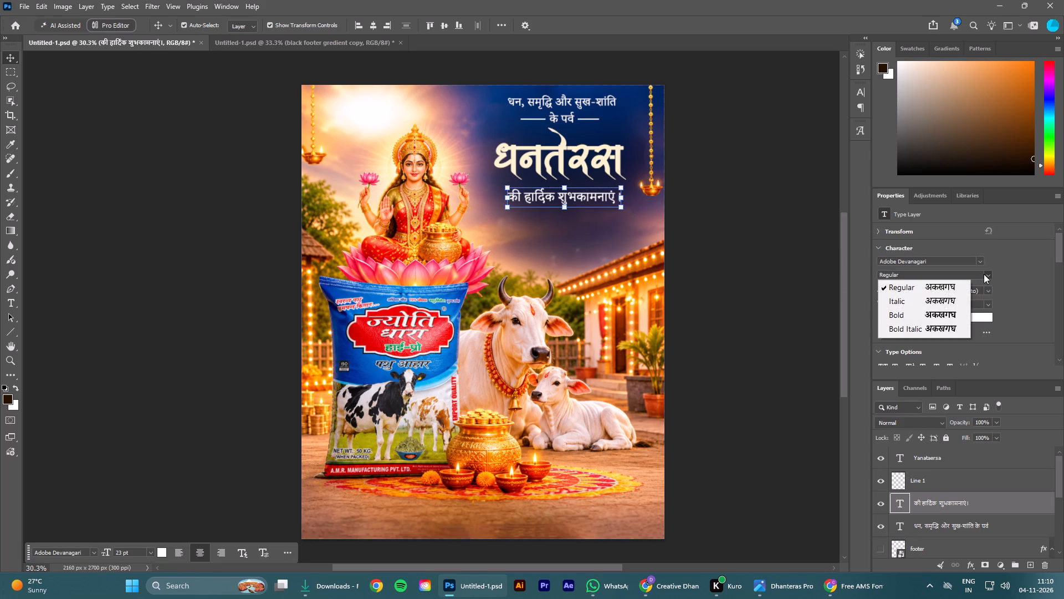
left_click(902, 314)
left_click(762, 230)
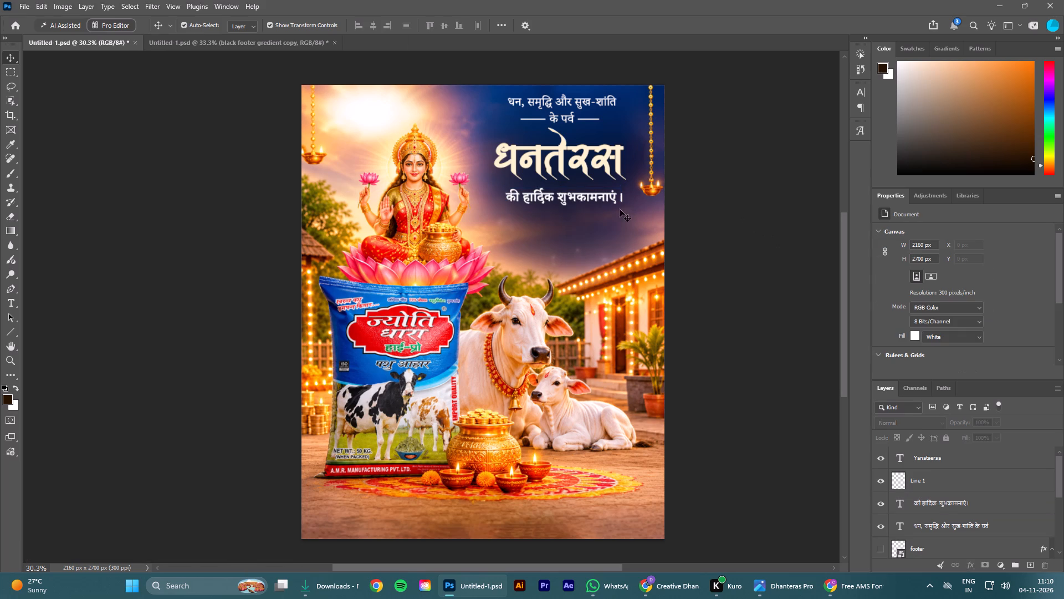
left_click_drag(582, 201, 581, 196)
left_click(745, 154)
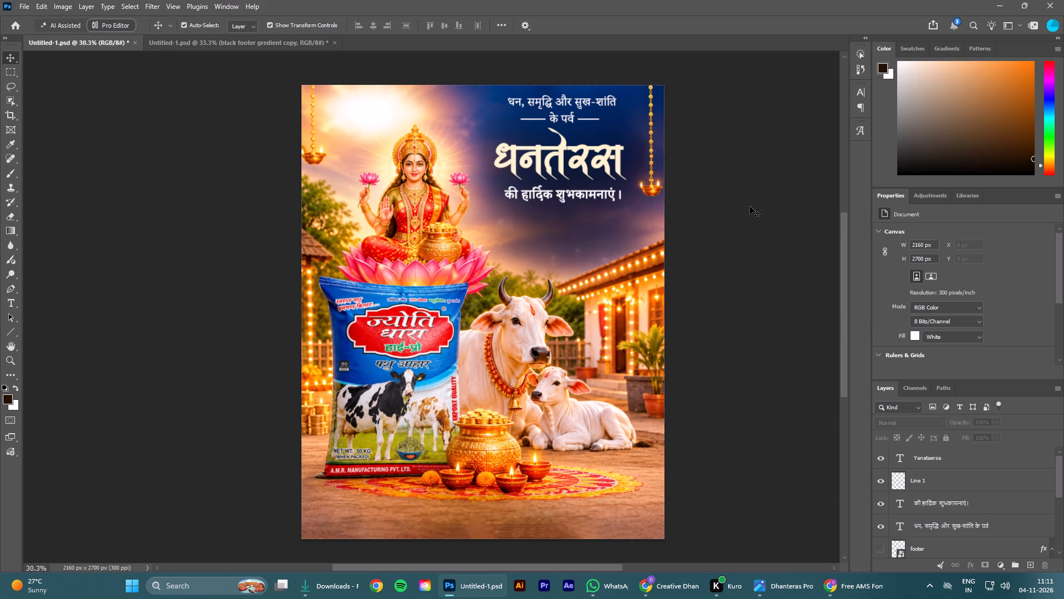
Recolour the धनतेरस heading from cream to a golden yellow, about #f9d16a.
left_click(584, 165)
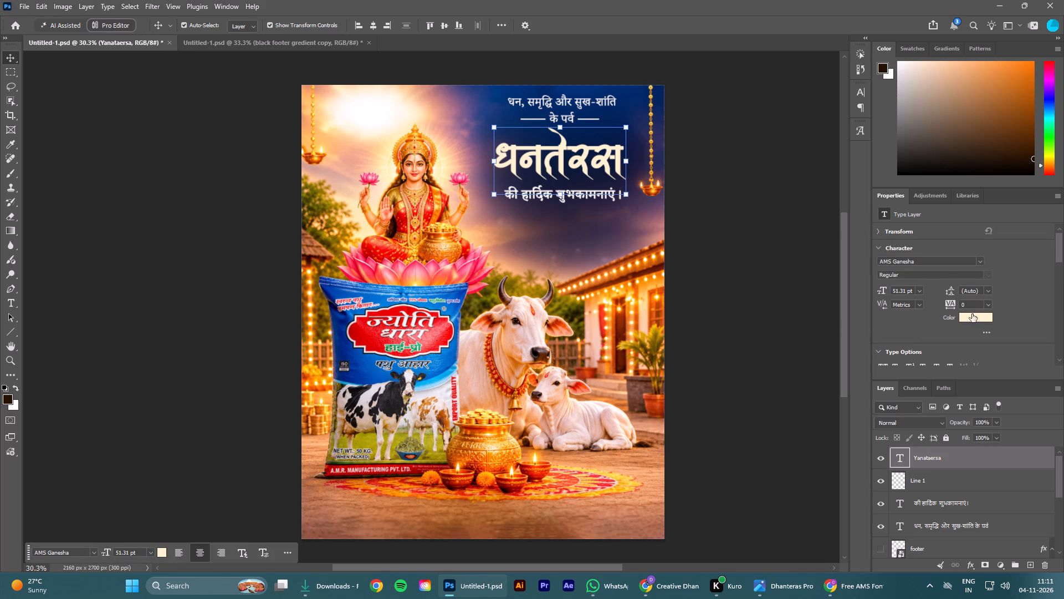
left_click(972, 314)
left_click_drag(811, 373, 805, 362)
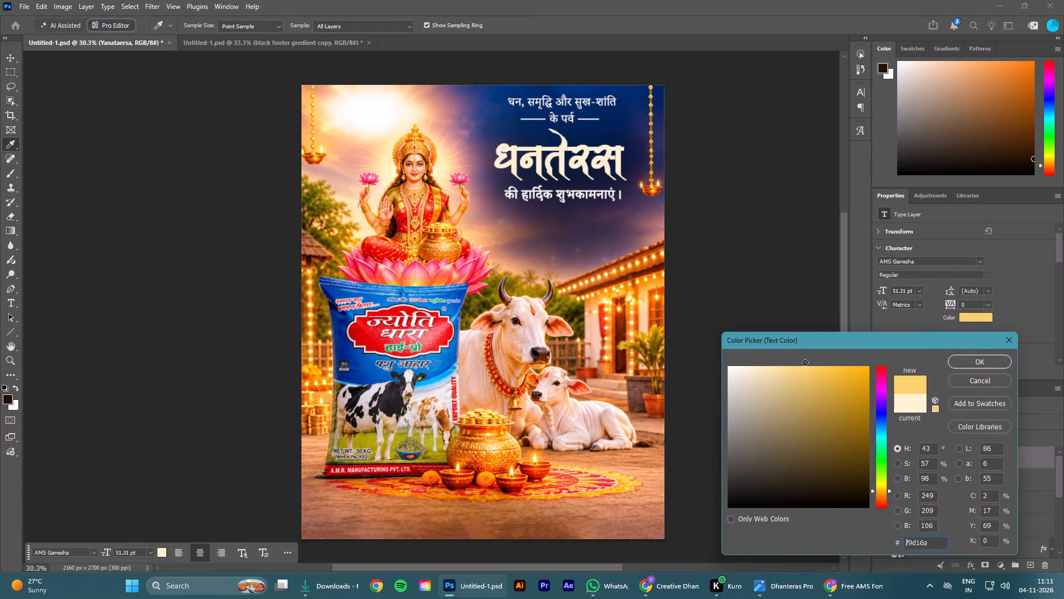
left_click_drag(805, 362, 805, 363)
left_click(988, 359)
left_click(766, 288)
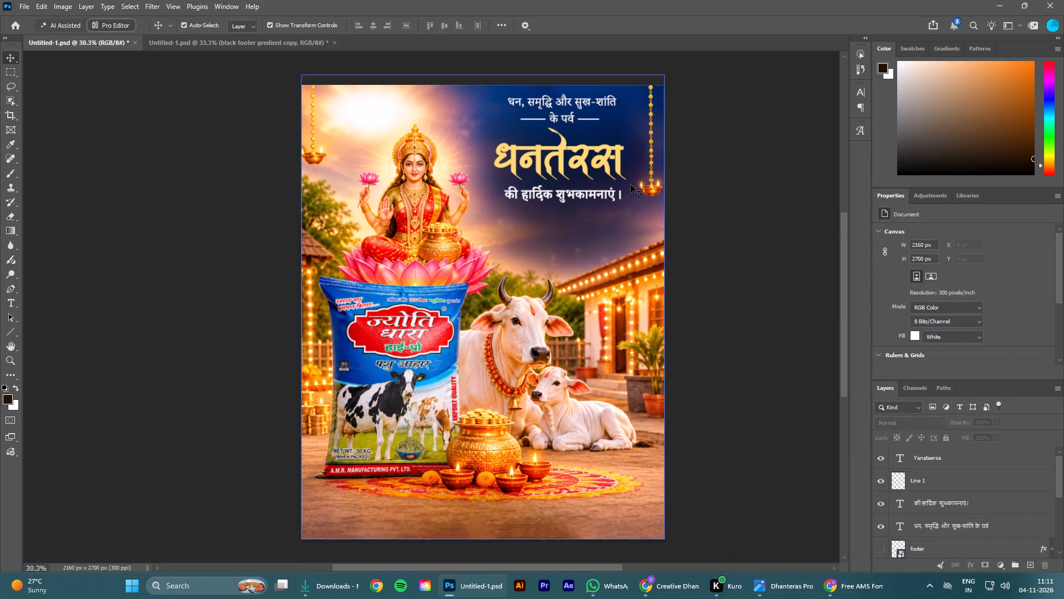
Select the three greeting text layers together with Line 1 and move them down about 140 px as one block.
scroll(925, 470, "up", 6)
left_click(931, 461)
left_click(930, 478, "ctrl")
left_click(938, 500, "ctrl")
left_click(939, 529, "ctrl")
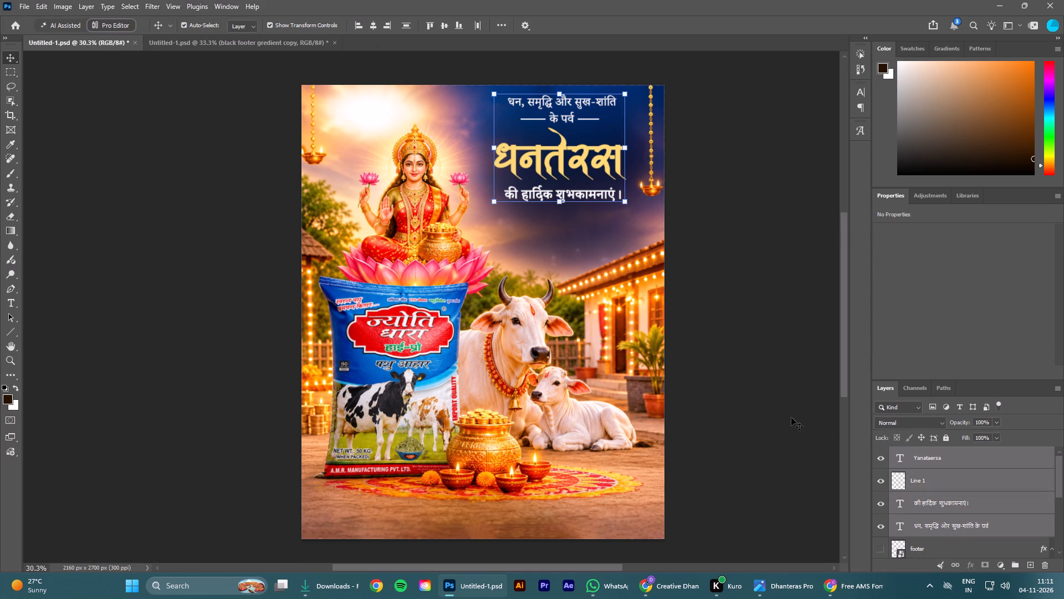
key("shift+Down")
key("shift+Down")
key("shift+Down")
key("shift+Down")
key("shift+Down")
key("shift+Down")
key("shift+Down")
key("shift+Down")
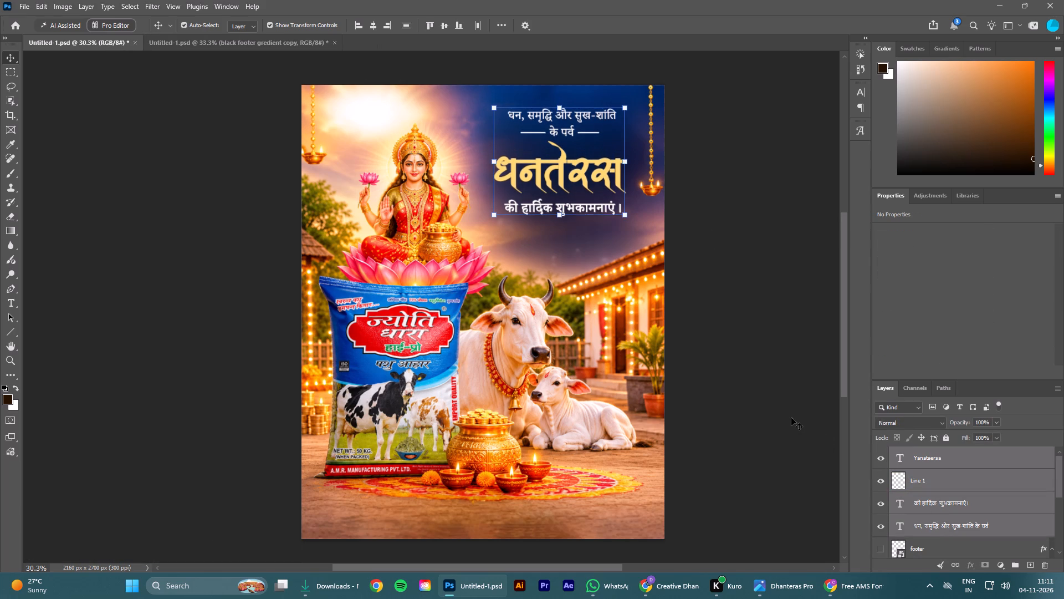
key("shift+Down")
key("shift+Down")
key("shift+Down")
key("shift+Down")
key("shift+Down")
key("shift+Down")
key("shift+Down")
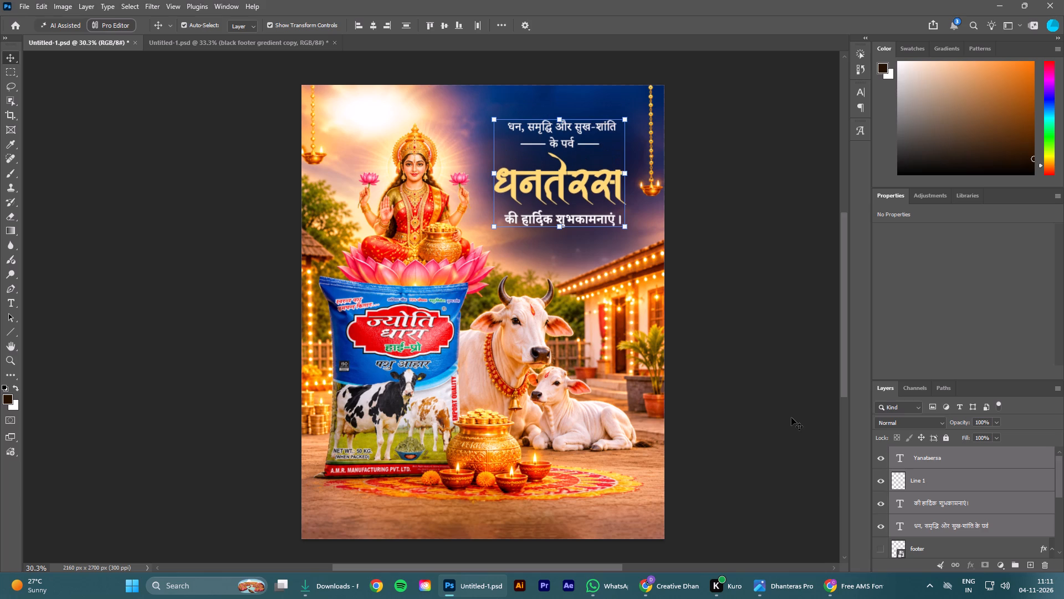
key("shift+Up")
key("shift+Left")
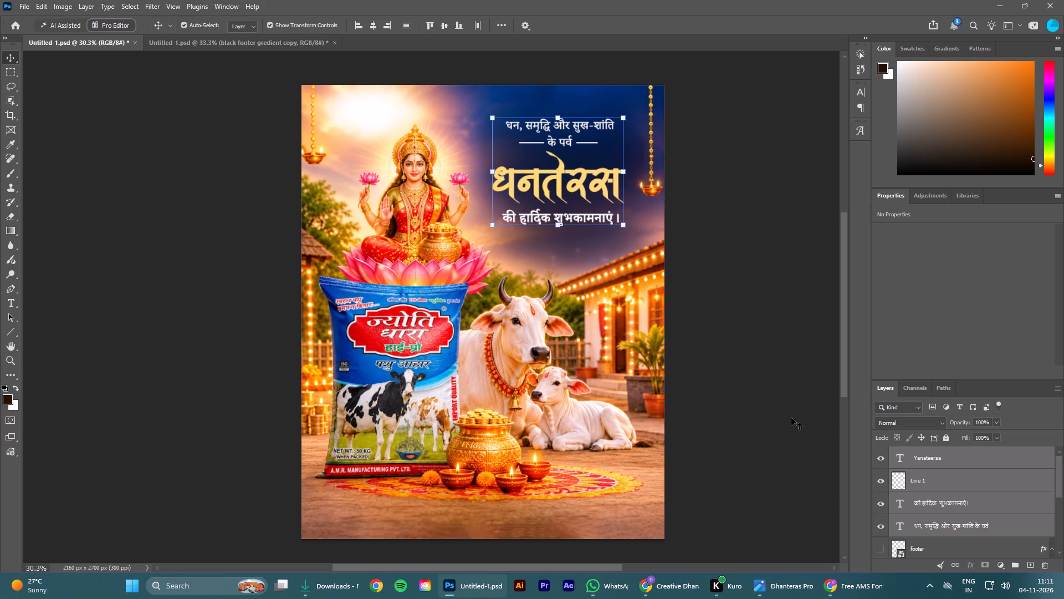
key("shift+Right")
key("shift+Up")
key("shift+Down")
left_click(707, 230)
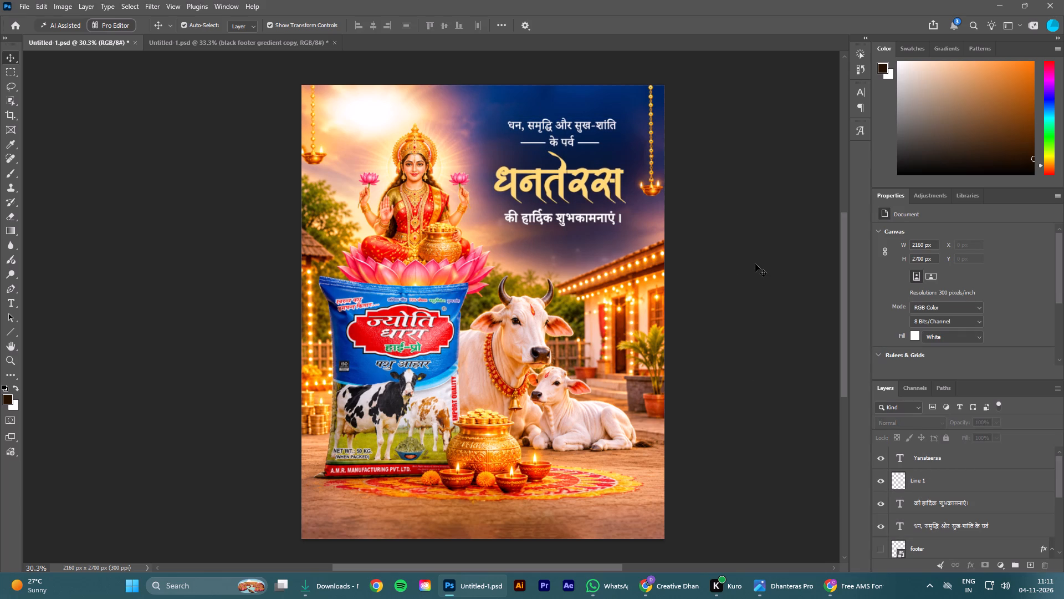
Turn the hidden footer, L - Band logo and black footer gredient copy layers back on.
scroll(905, 502, "up", 7)
scroll(897, 526, "down", 2)
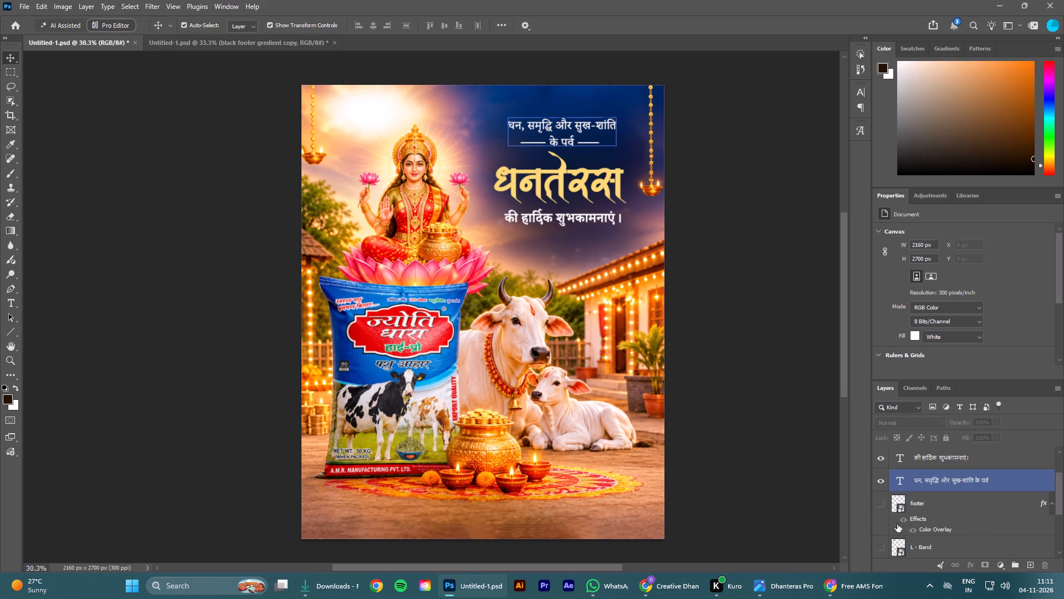
left_click(886, 502)
left_click(881, 542)
scroll(942, 521, "down", 2)
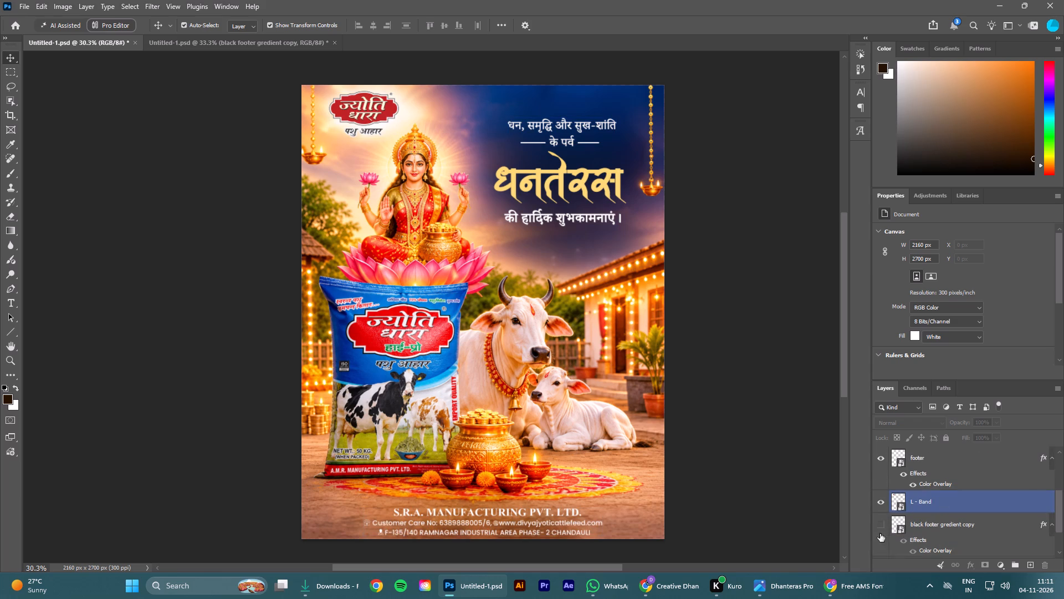
left_click(877, 529)
scroll(935, 533, "down", 5)
scroll(814, 430, "down", 2)
scroll(820, 395, "up", 2)
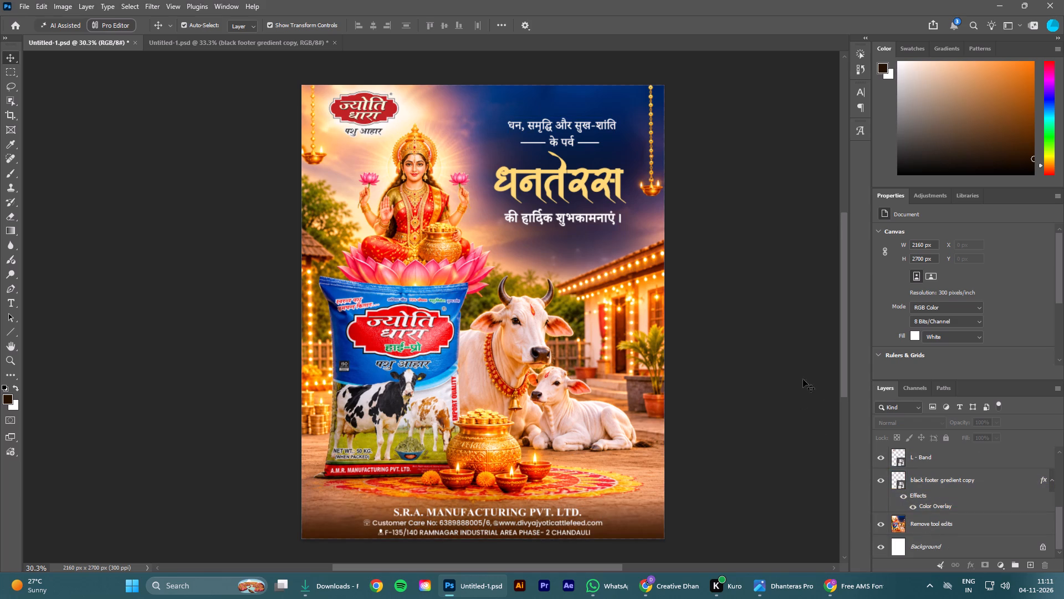
left_click(779, 342)
scroll(777, 337, "down", 2)
scroll(777, 336, "up", 1)
left_click(766, 342)
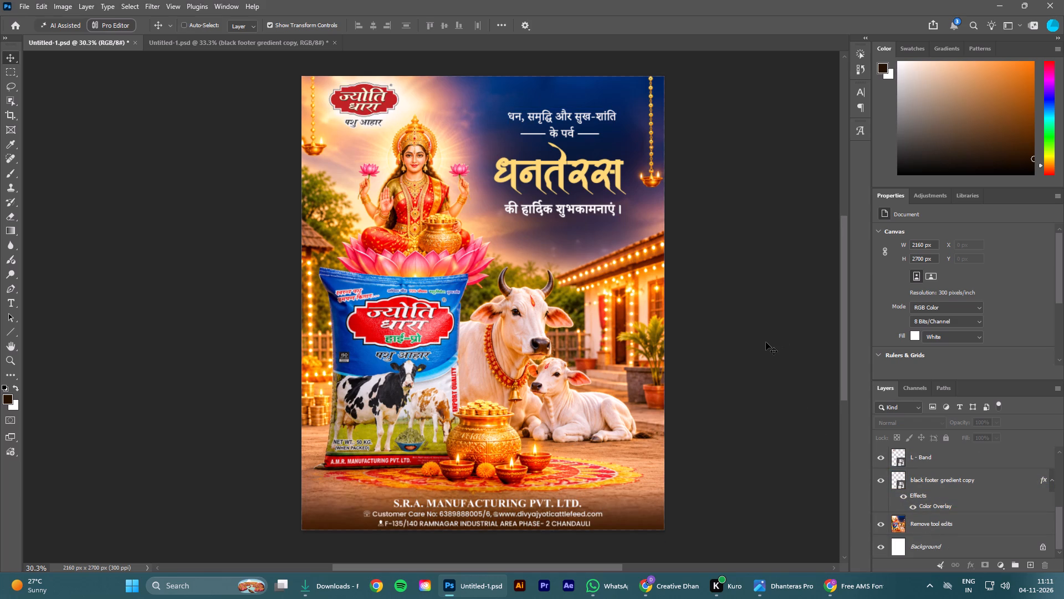
Save the Jyoti Dhara post document.
key("ctrl+s")
left_click(190, 253)
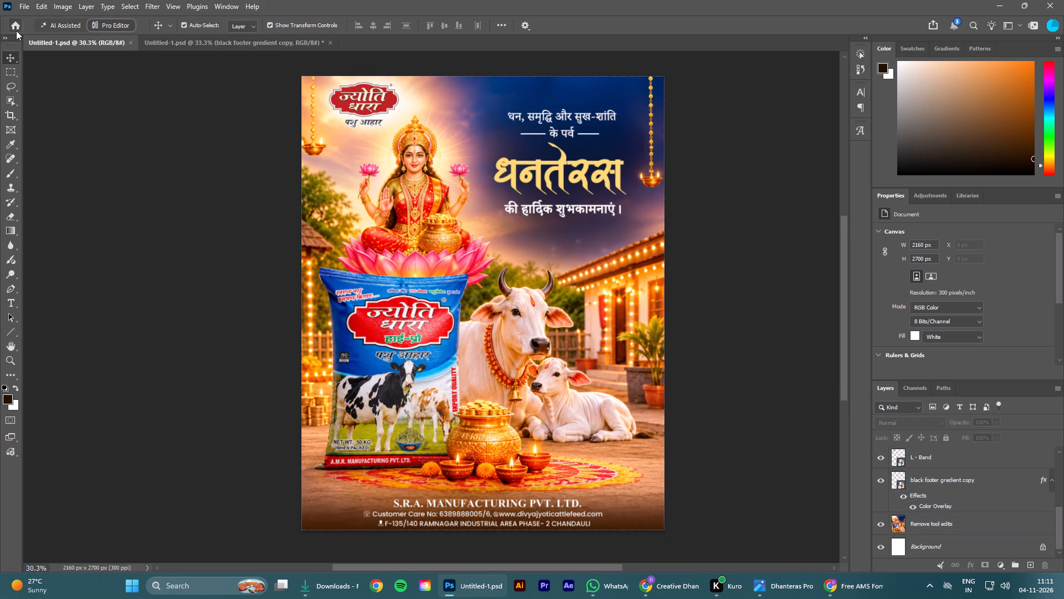
Export the post as a 2160 x 2700 JPG at quality 7, named Untitled-1.jpg, into the dhanteras folder inside jyoti dhara pashu aahar.
left_click(21, 10)
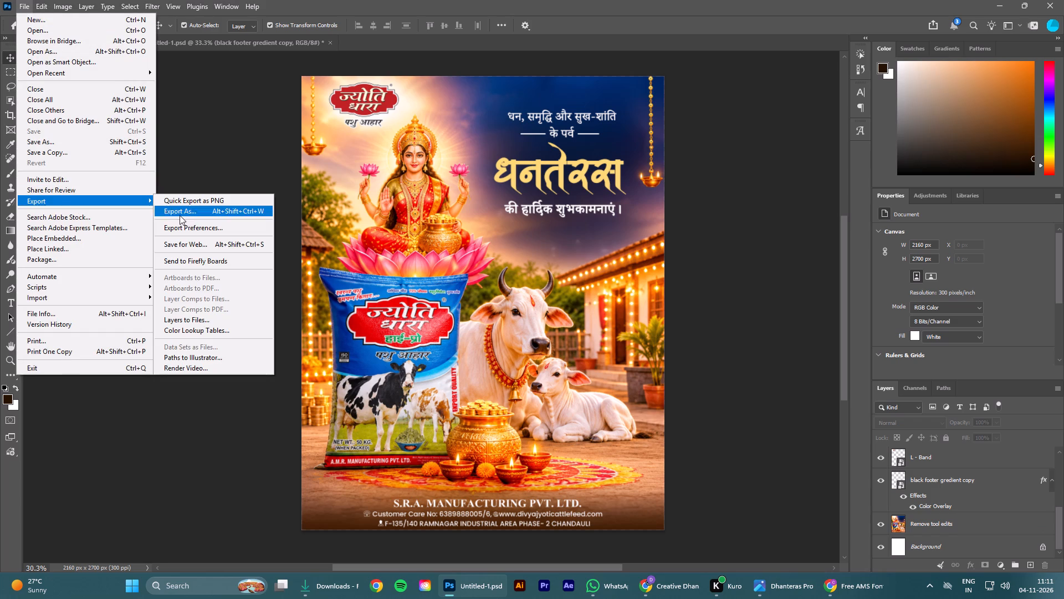
left_click(181, 216)
left_click(199, 214)
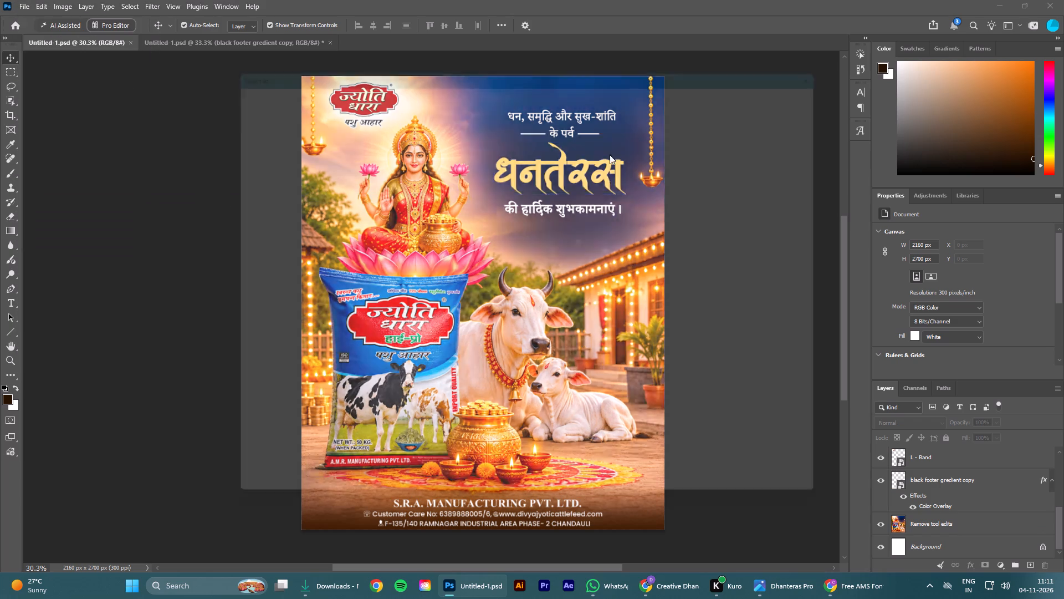
left_click_drag(820, 113, 866, 109)
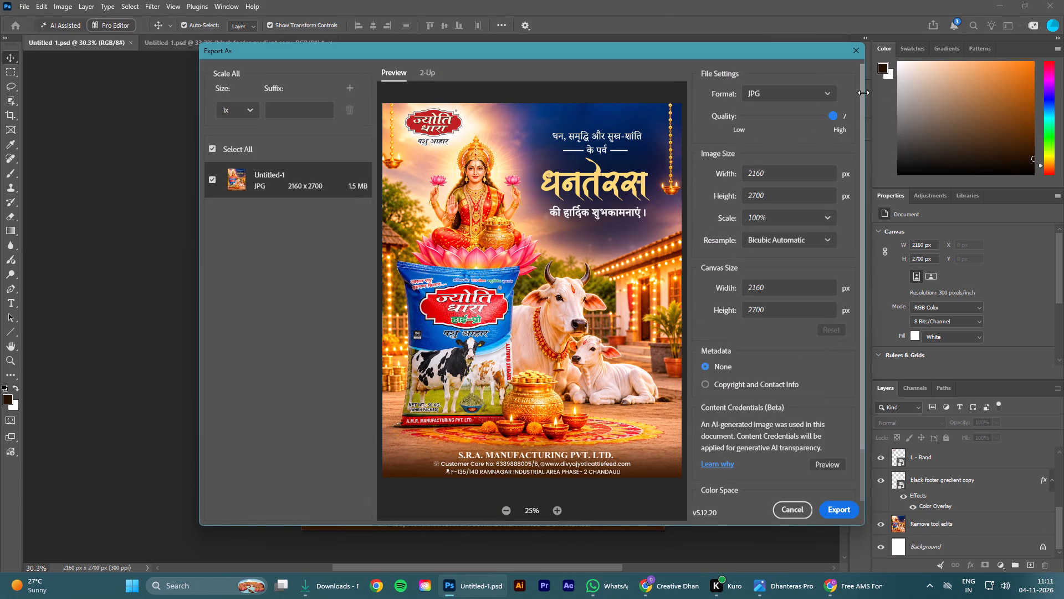
left_click(842, 511)
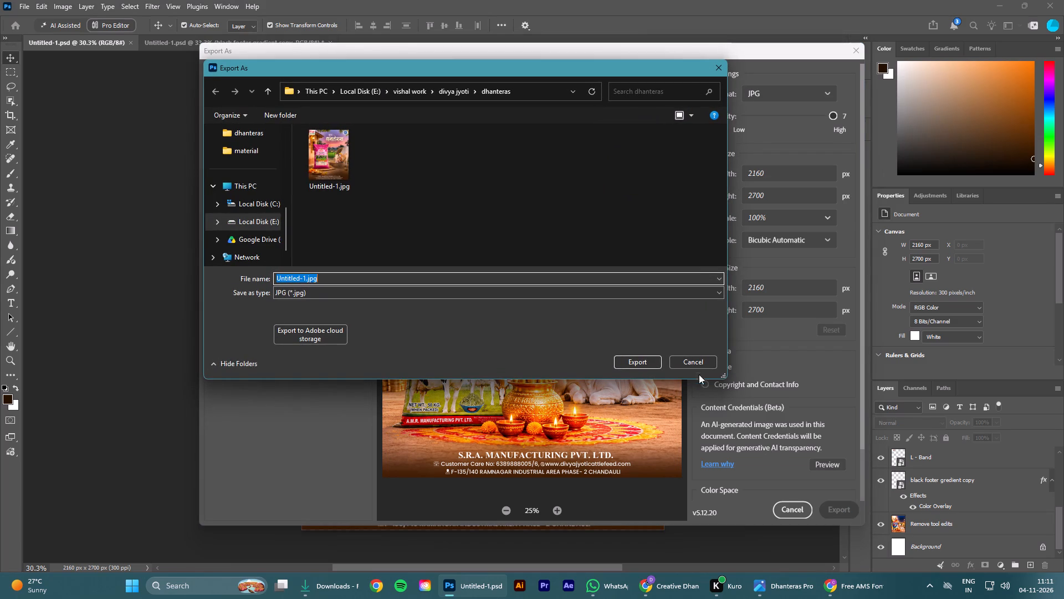
scroll(259, 237, "up", 8)
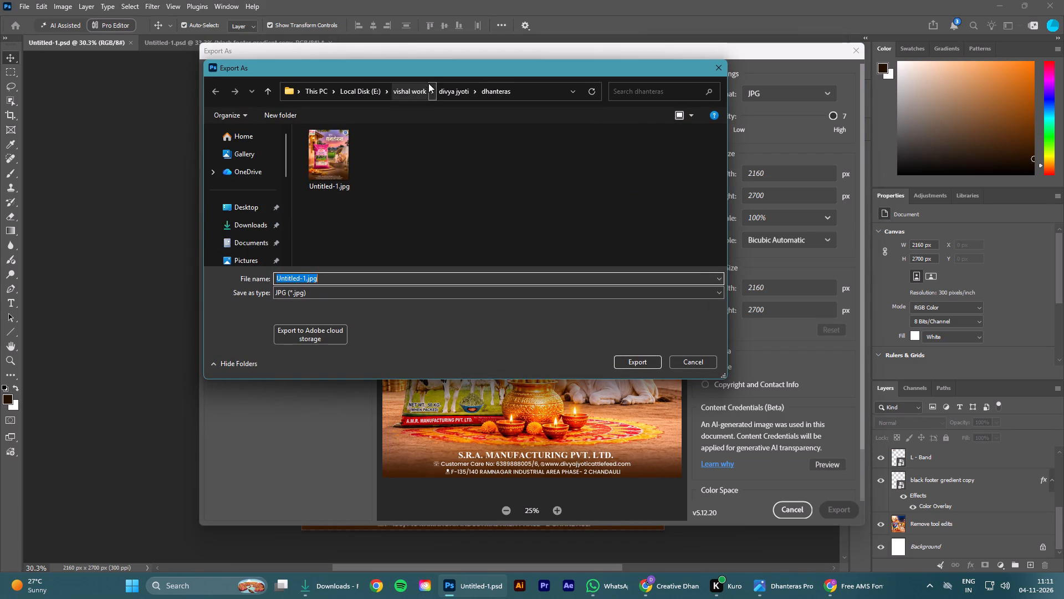
left_click(411, 87)
double_click(373, 210)
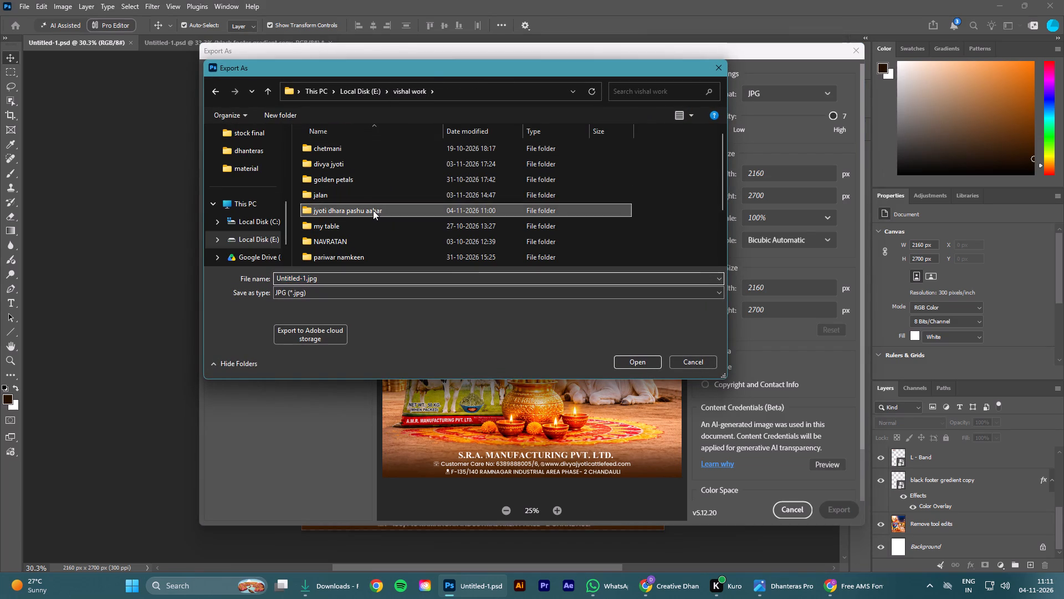
double_click(371, 167)
left_click(404, 215)
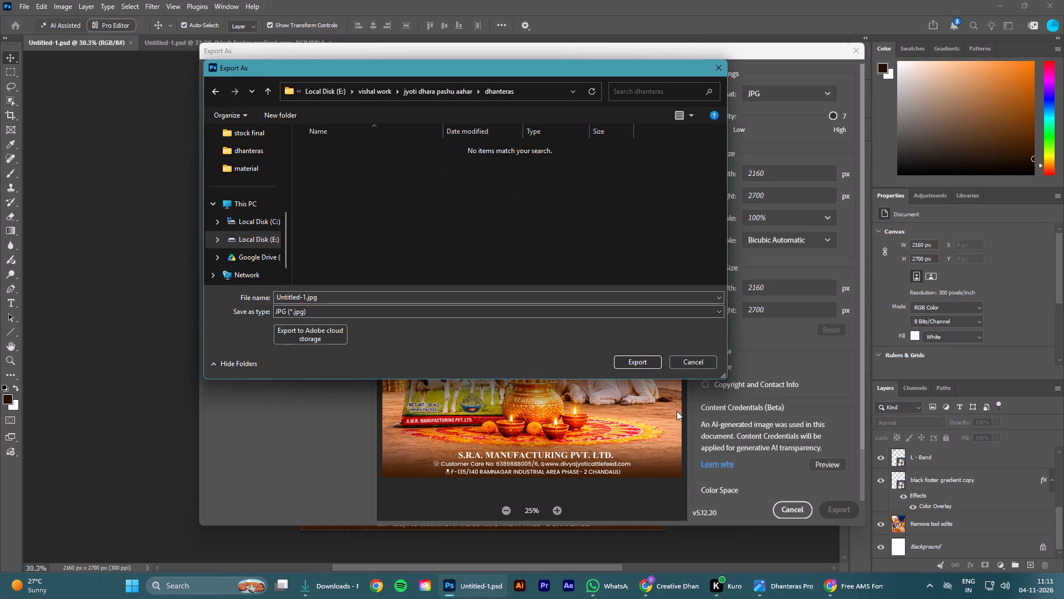
left_click(636, 359)
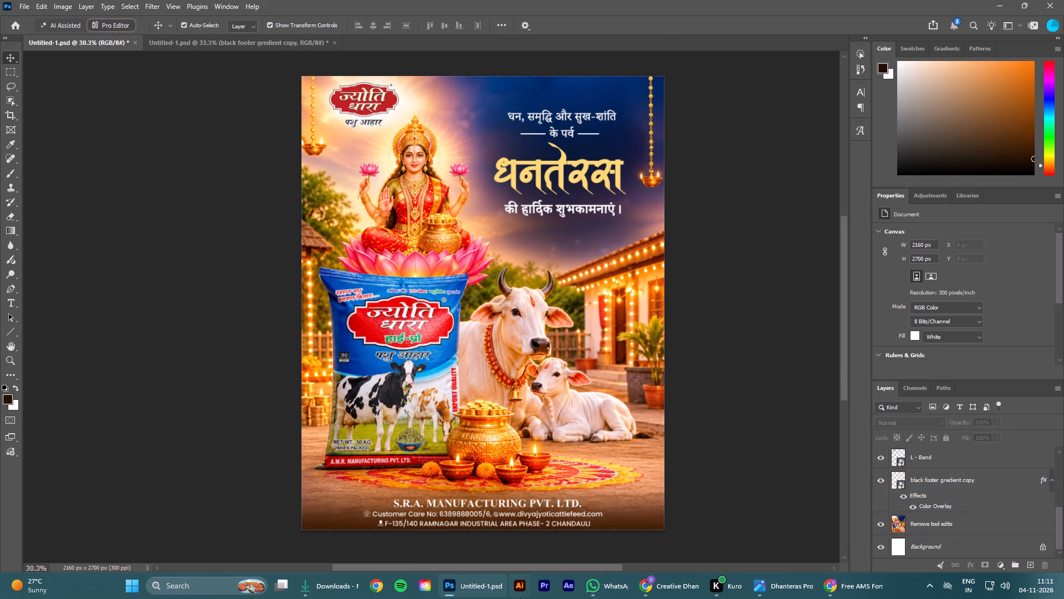
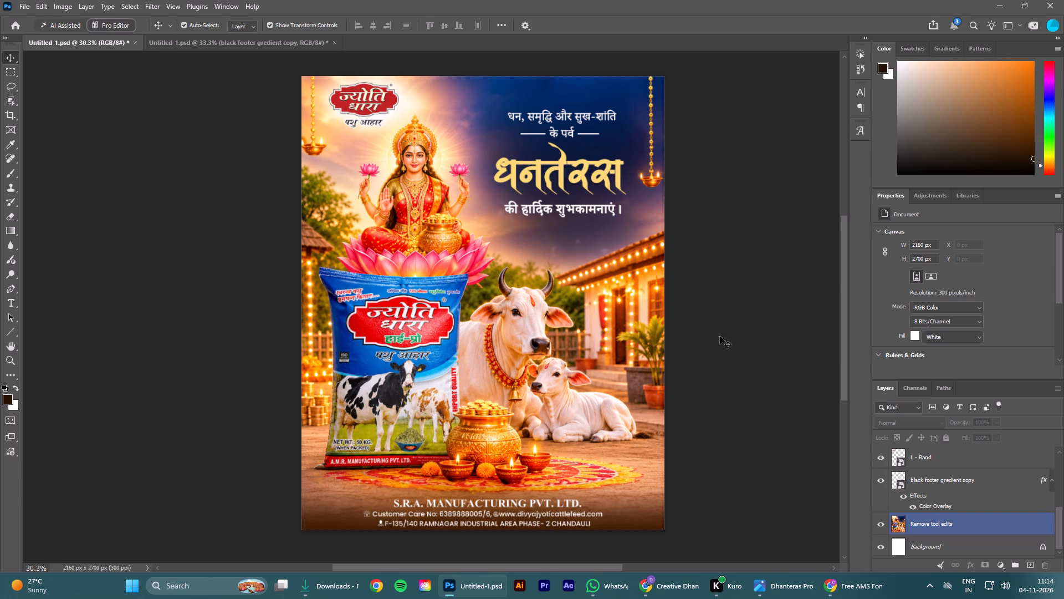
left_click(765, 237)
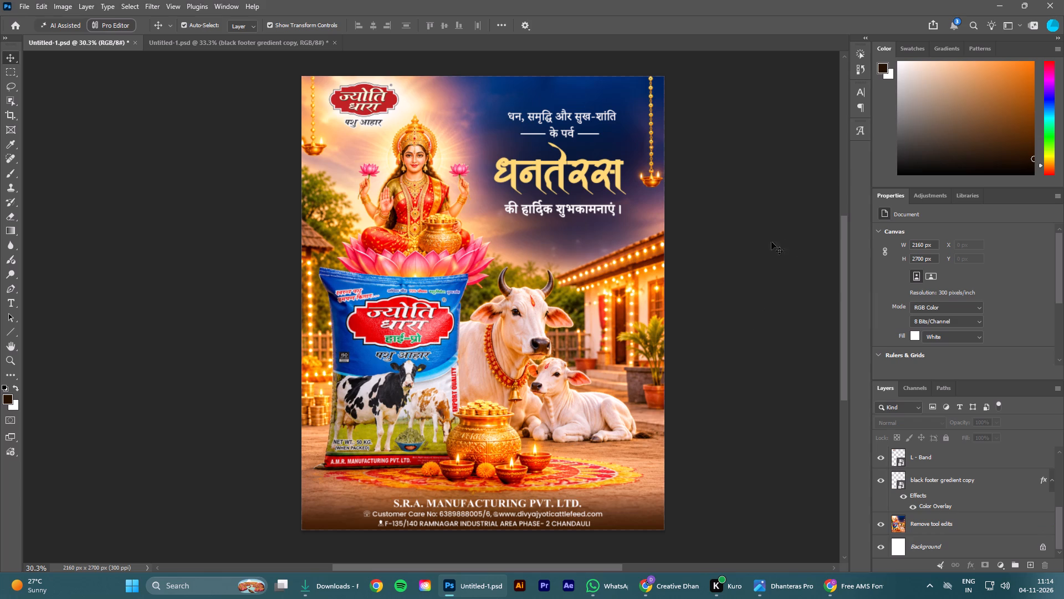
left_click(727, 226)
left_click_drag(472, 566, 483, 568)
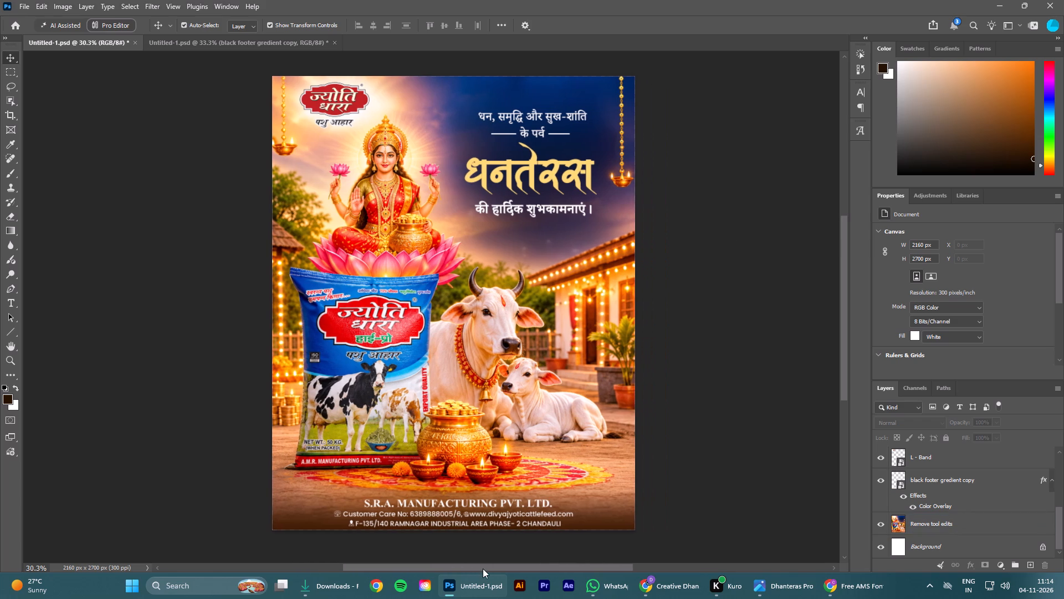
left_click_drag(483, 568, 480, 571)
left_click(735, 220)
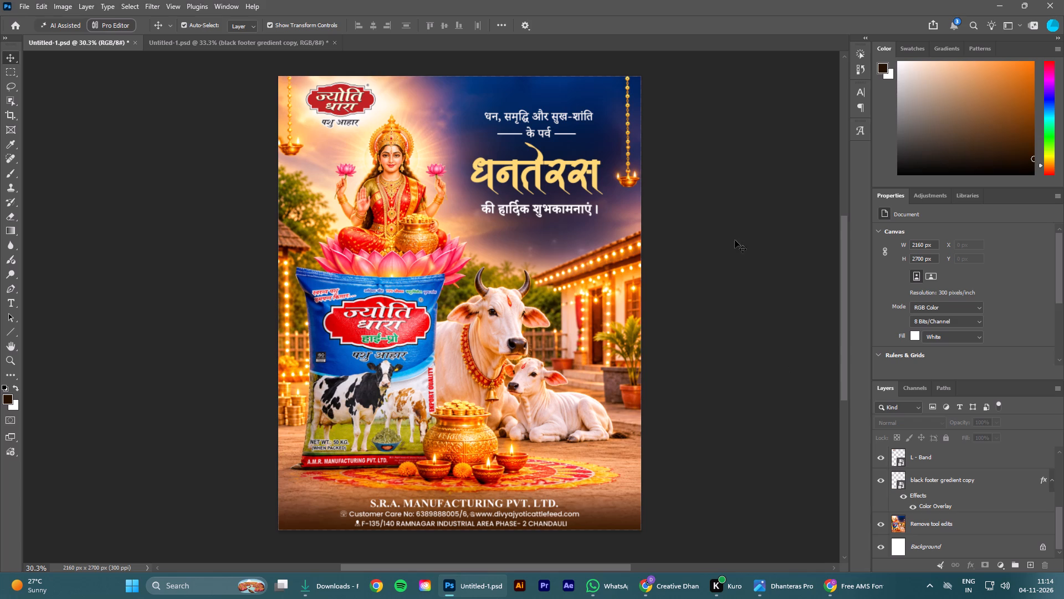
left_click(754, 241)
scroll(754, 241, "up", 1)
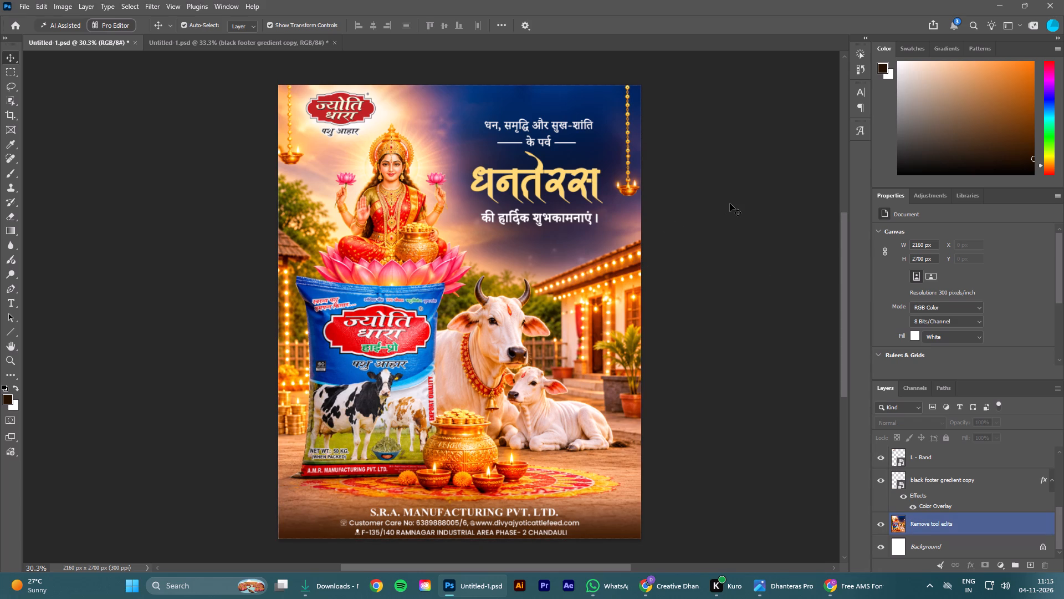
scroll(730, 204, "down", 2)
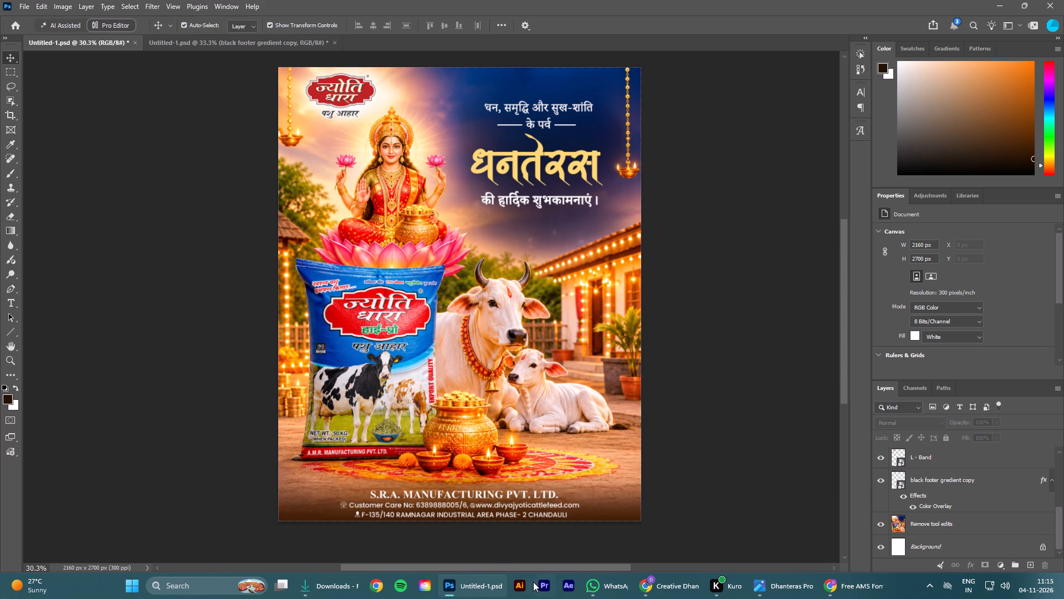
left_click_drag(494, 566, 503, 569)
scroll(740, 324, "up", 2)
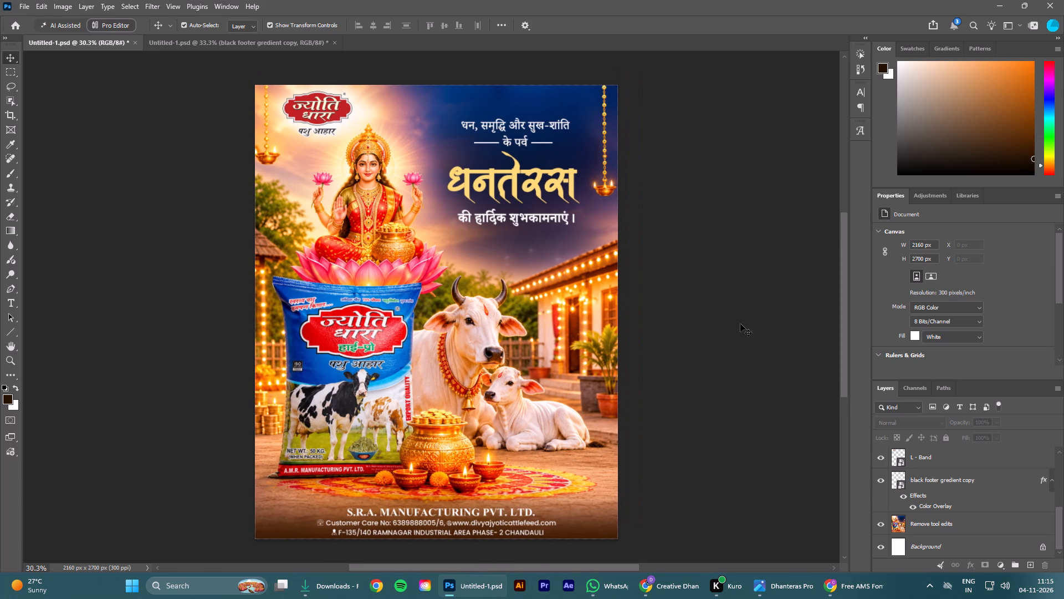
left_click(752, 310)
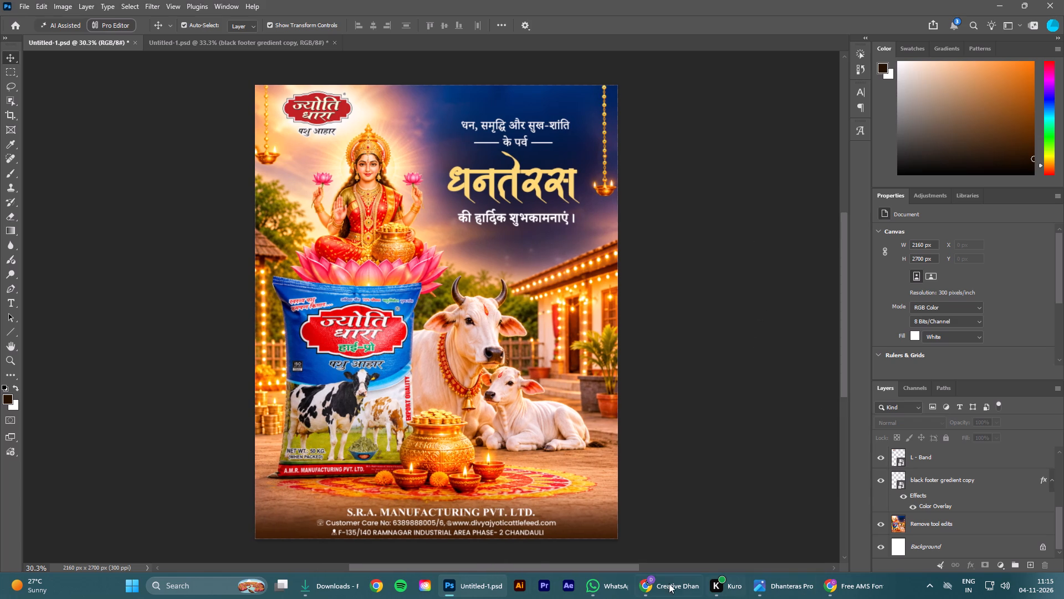
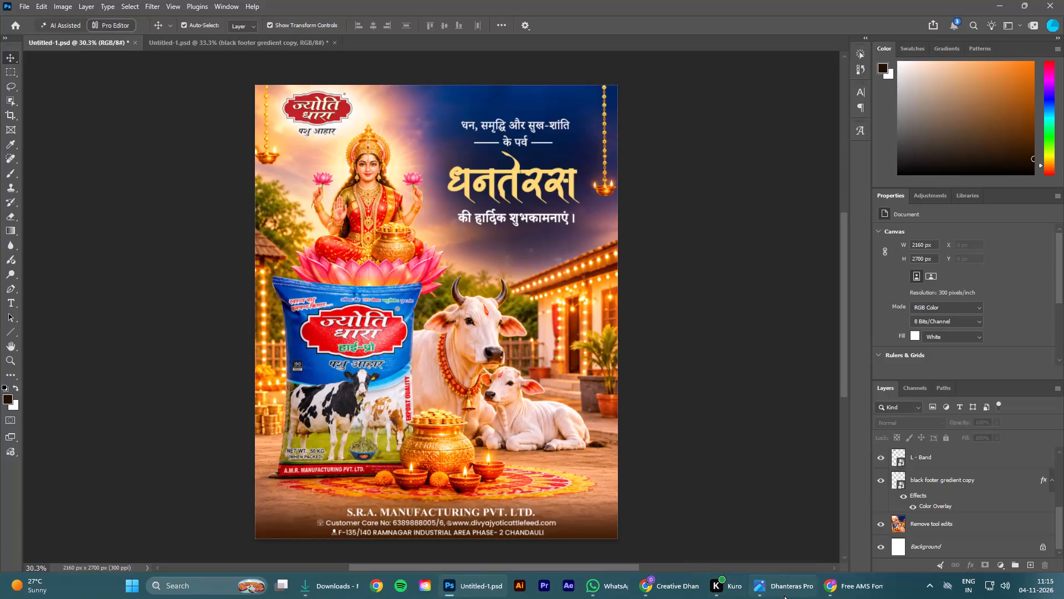
Switch to the Divya Jyoti Dhanteras reference poster in the Photos app and close that image.
left_click(782, 592)
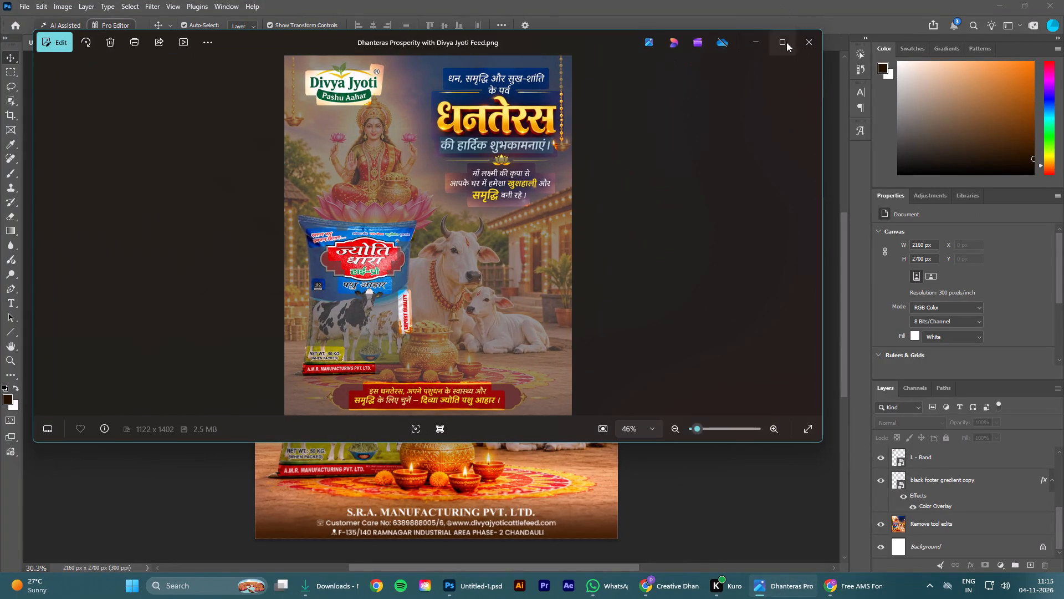
left_click(820, 46)
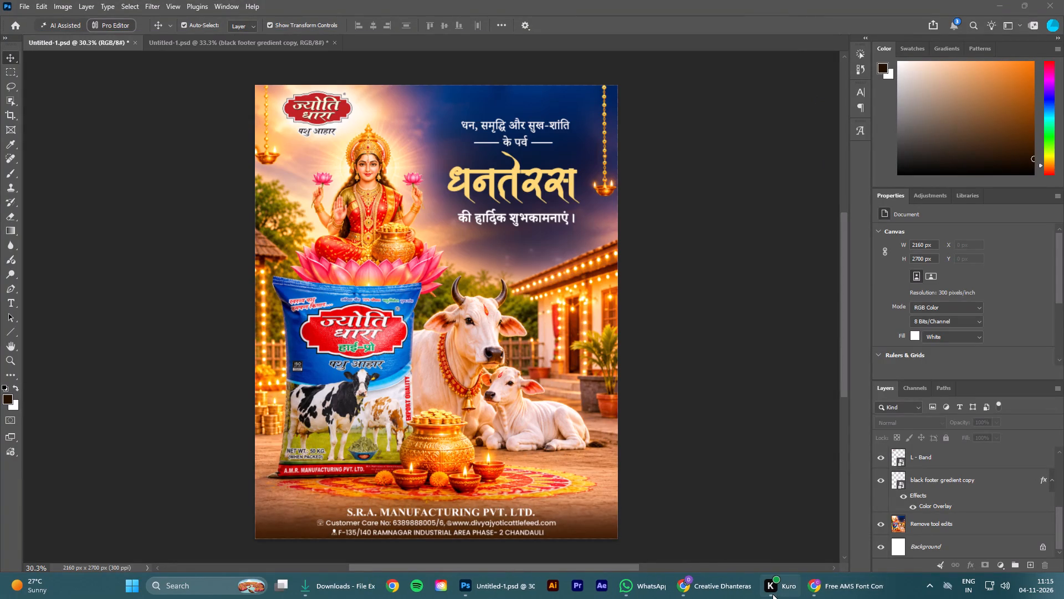